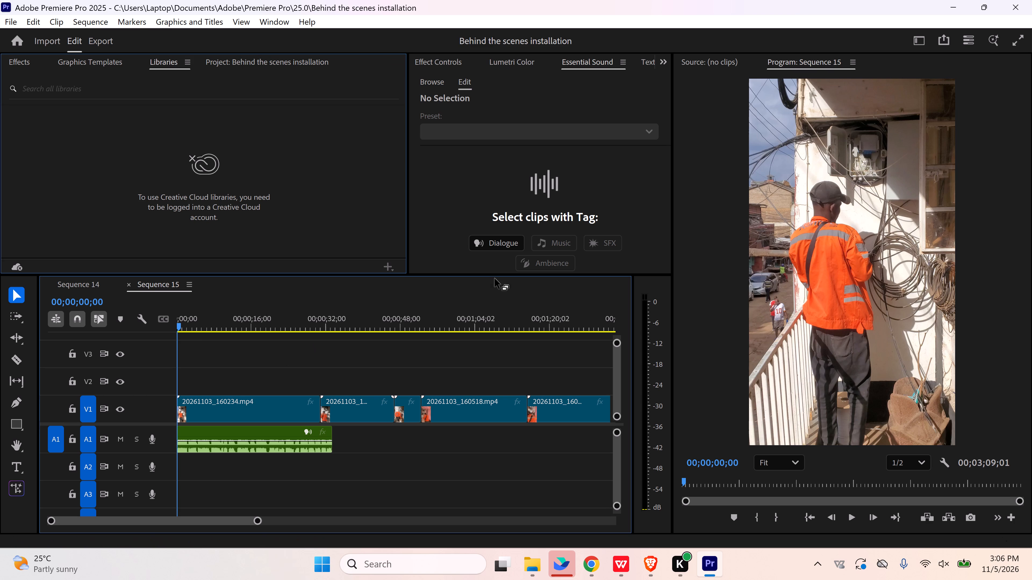
Switch to File Explorer and open the Camera folder inside DCIM on the Glaxy Note10+ phone storage.
click(532, 568)
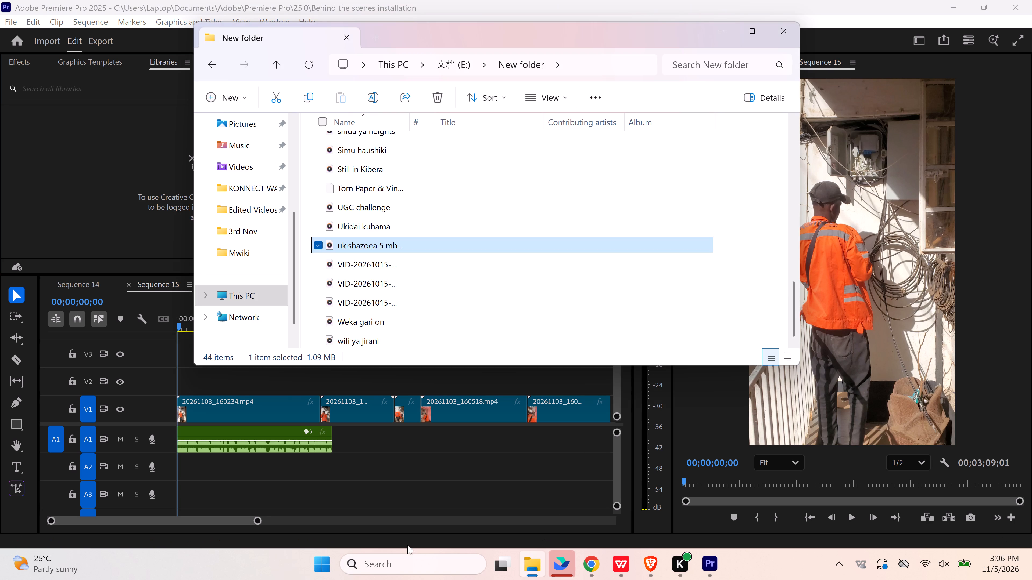
click(266, 296)
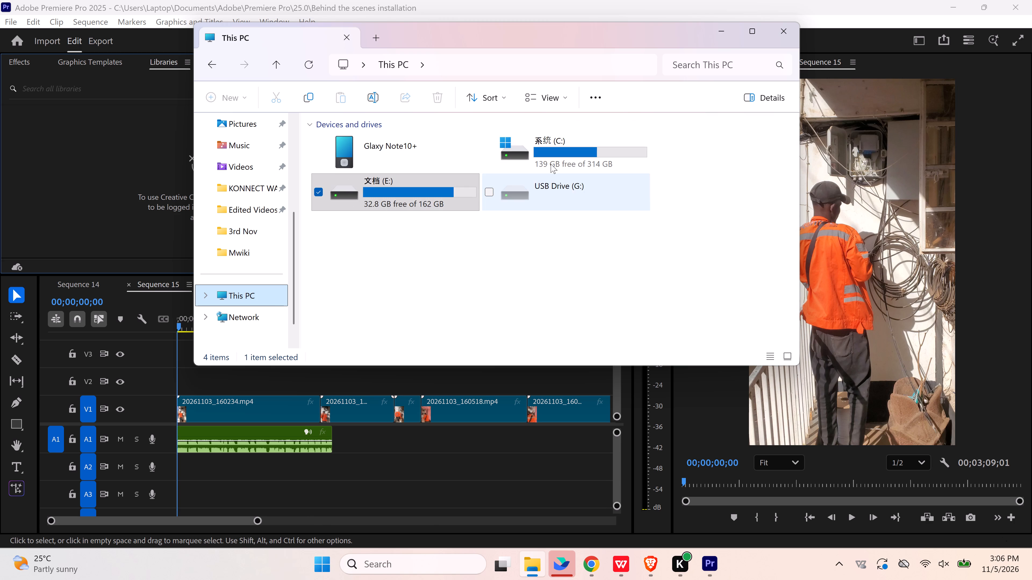
click(424, 157)
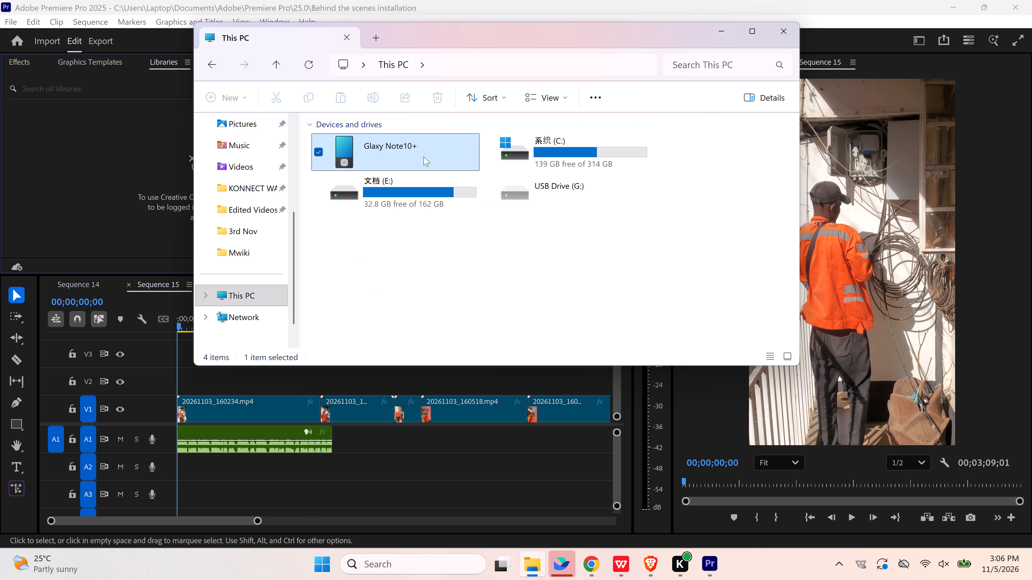
click(431, 244)
double_click(428, 158)
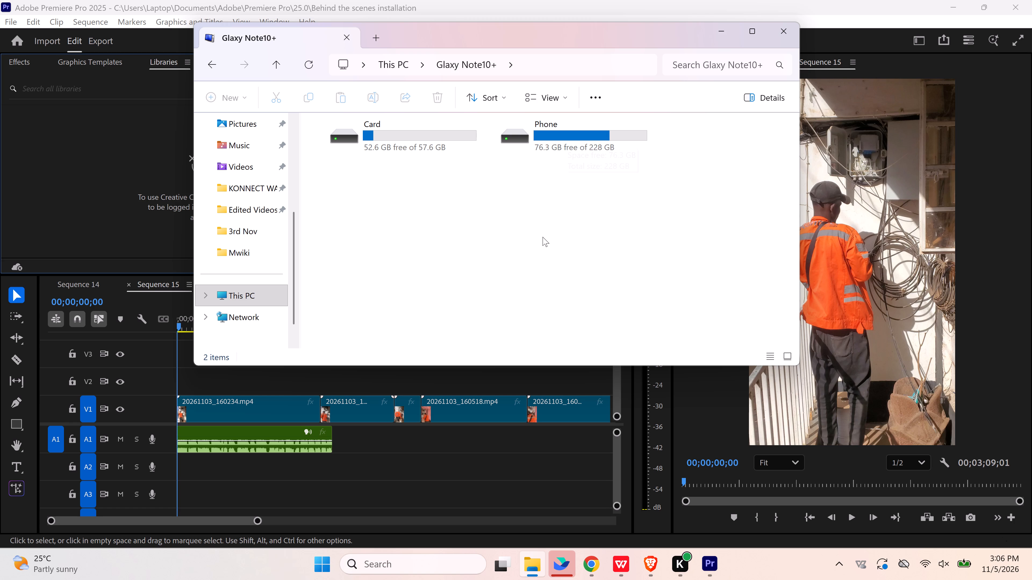
double_click(569, 136)
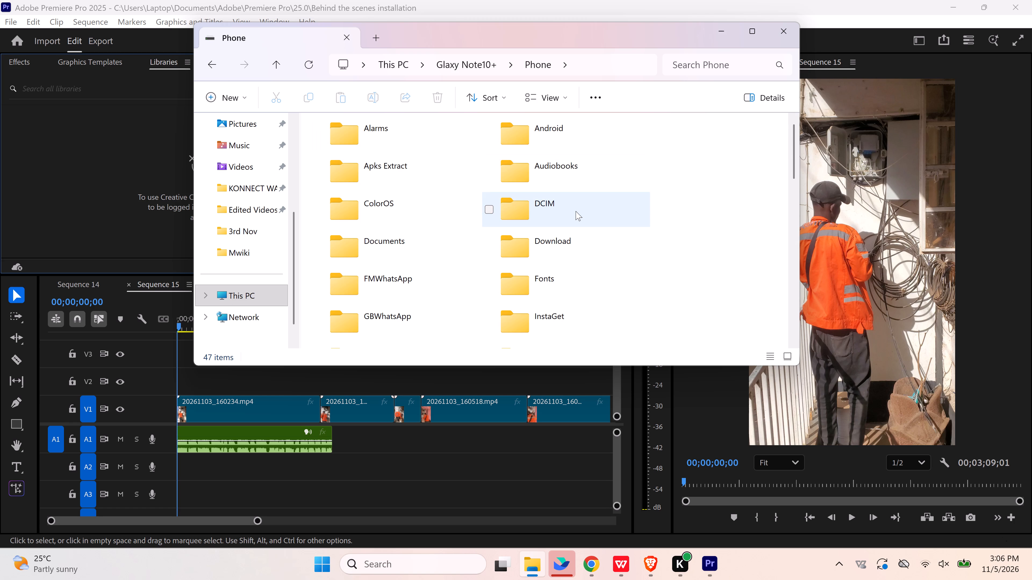
double_click(577, 211)
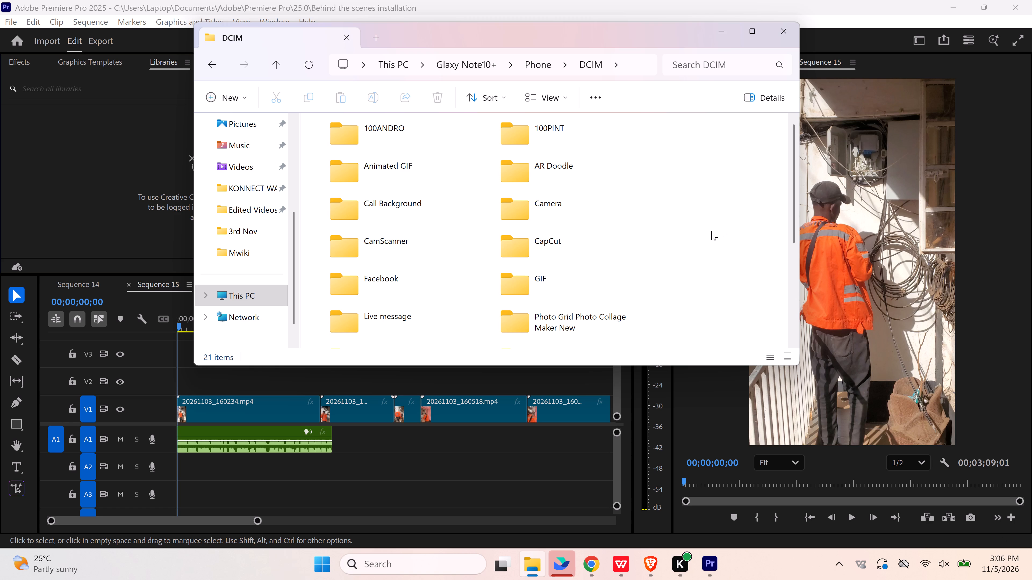
scroll(711, 231, down, 2)
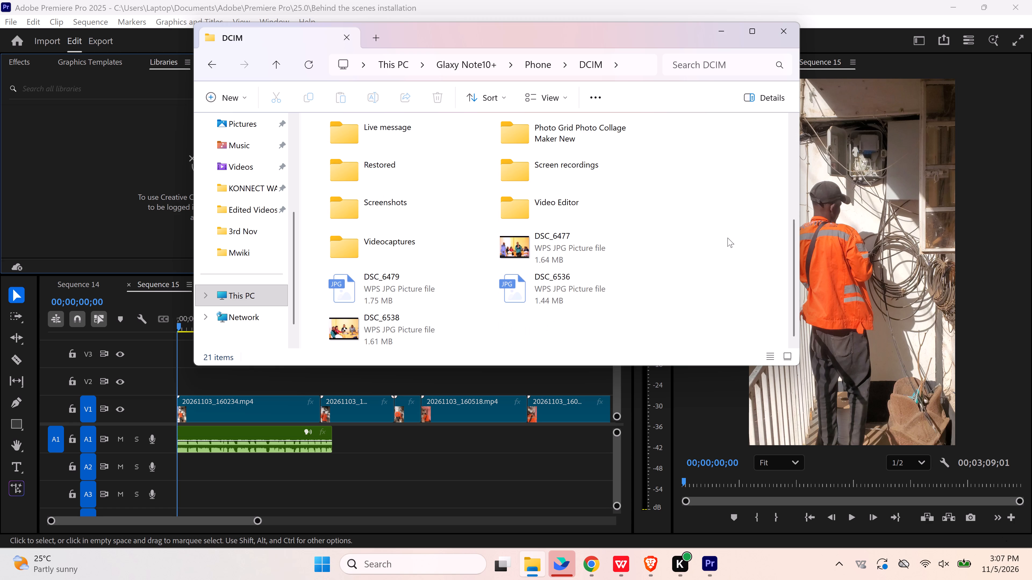
scroll(728, 238, up, 1)
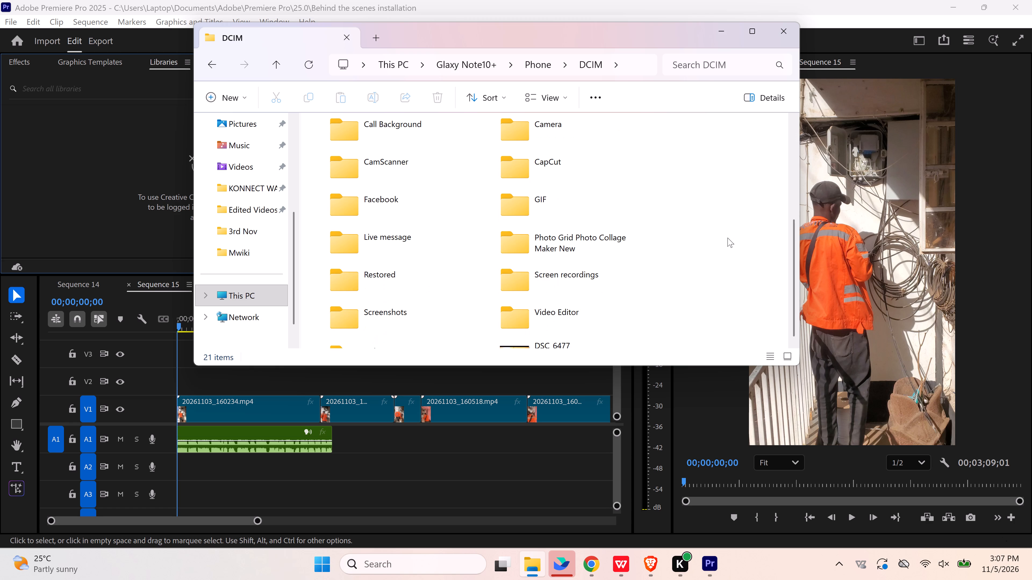
scroll(728, 238, up, 1)
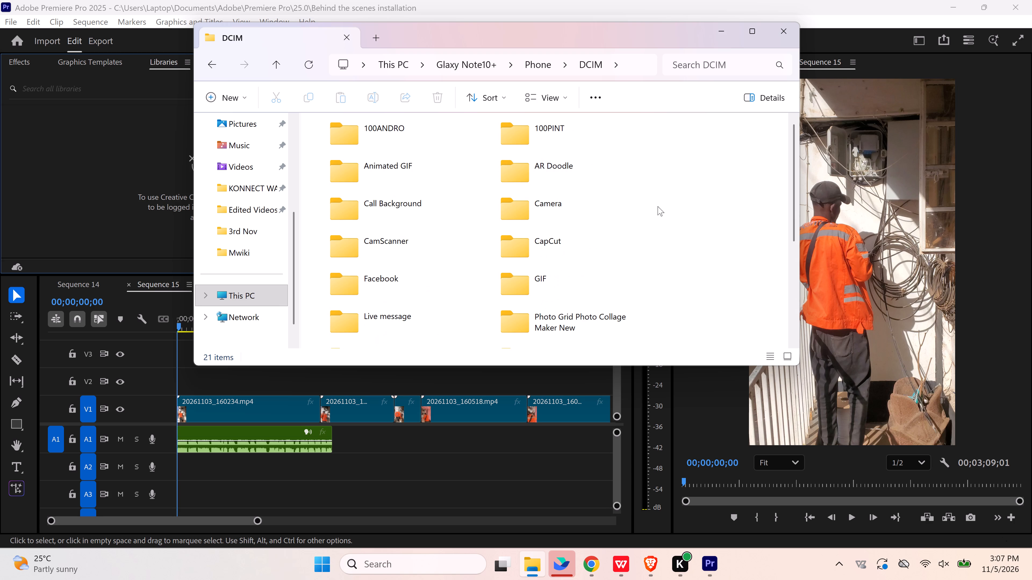
double_click(609, 205)
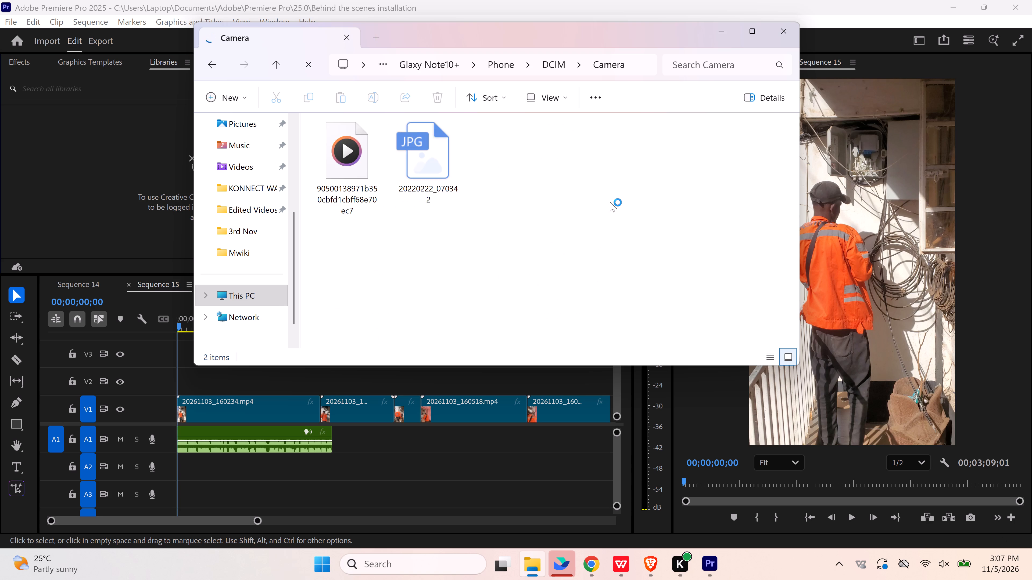
click(209, 65)
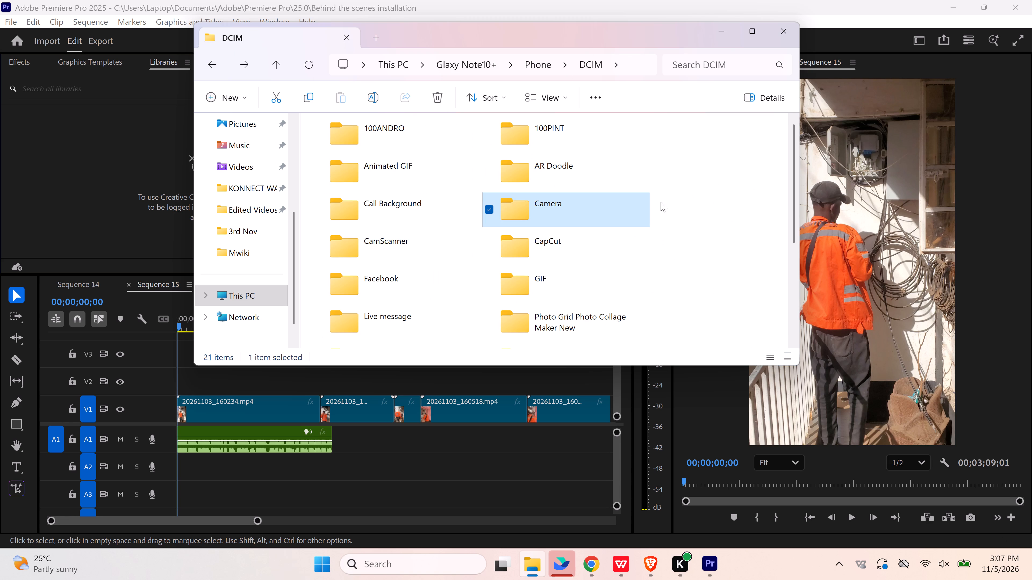
click(728, 228)
scroll(700, 247, down, 1)
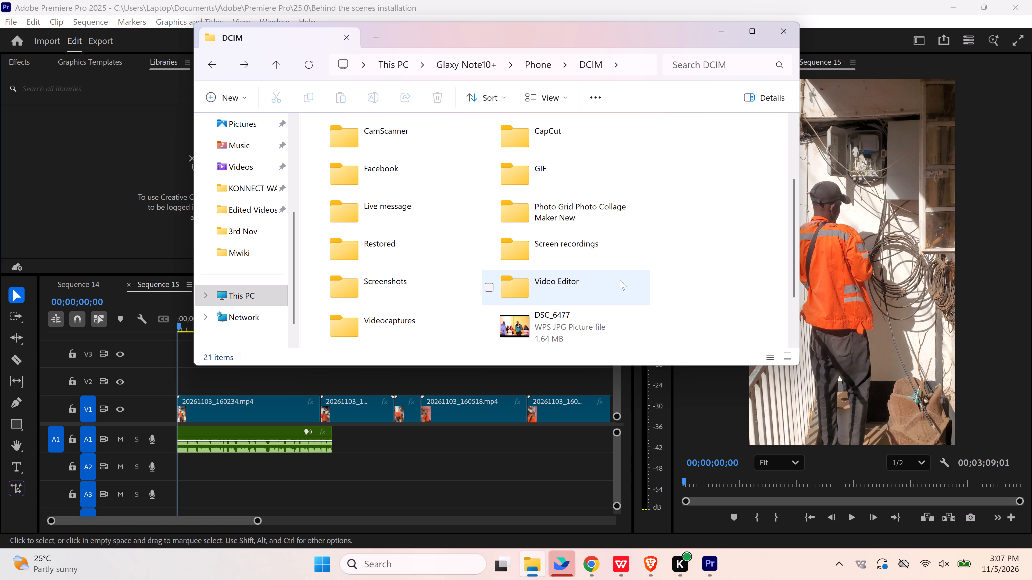
scroll(496, 231, up, 3)
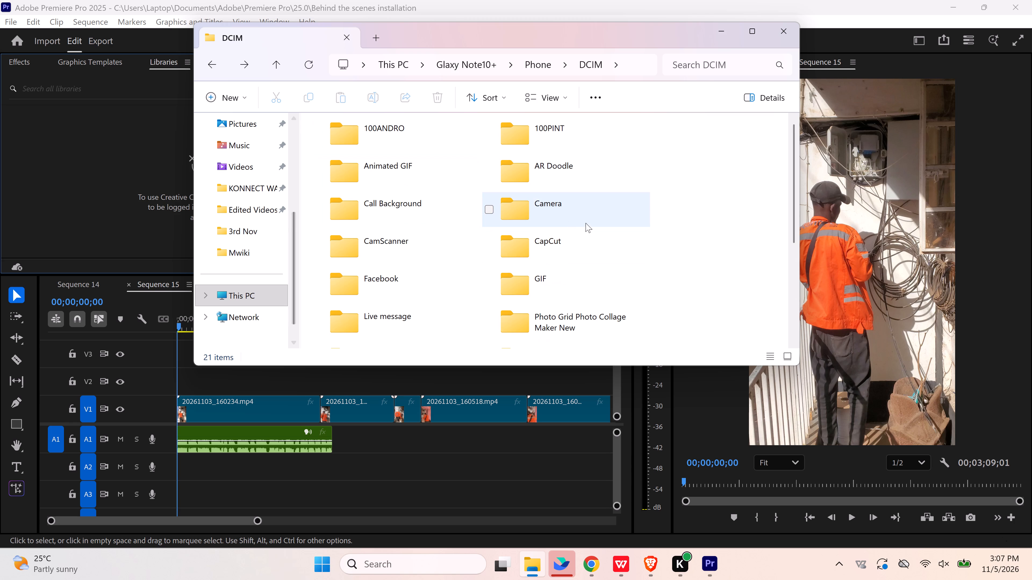
double_click(581, 215)
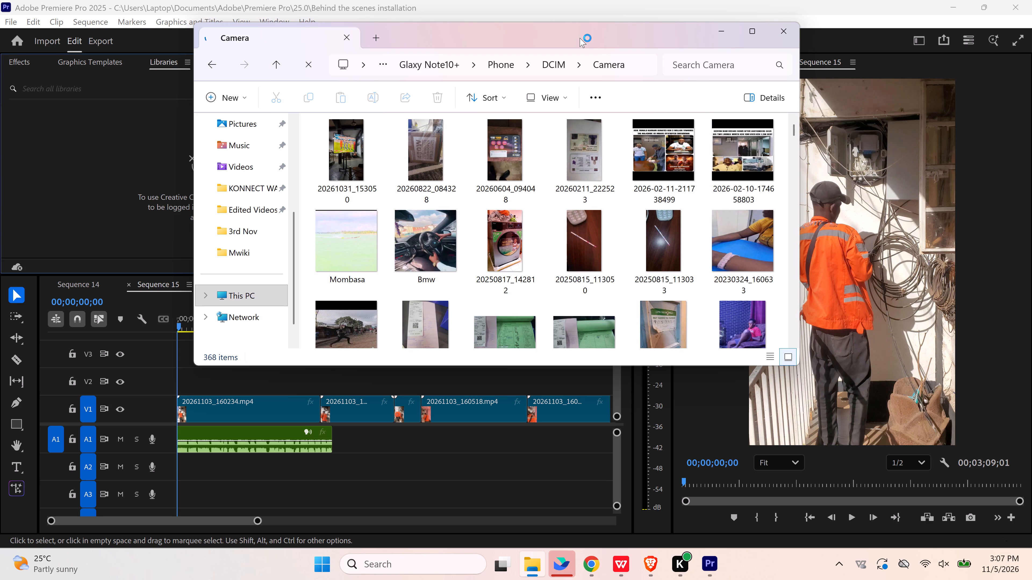
Browse the photos and videos in the phone's Camera folder.
scroll(496, 215, down, 2)
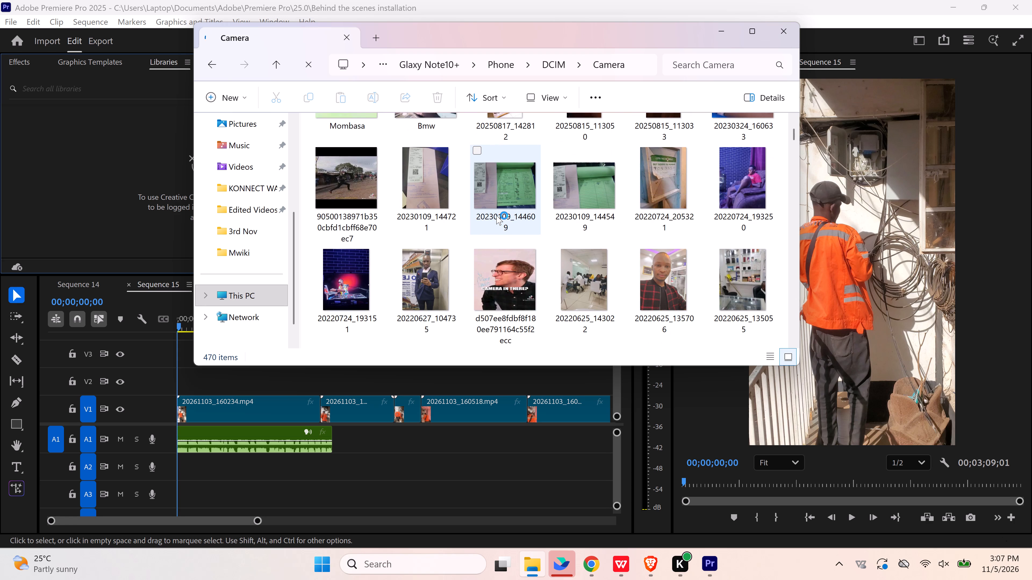
scroll(496, 215, down, 1)
scroll(506, 273, up, 9)
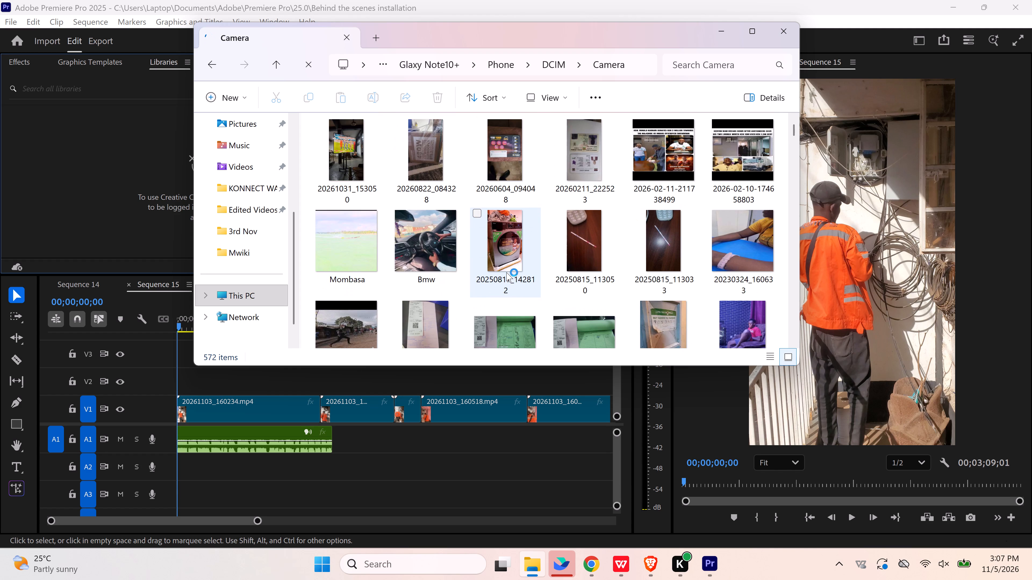
scroll(508, 271, up, 5)
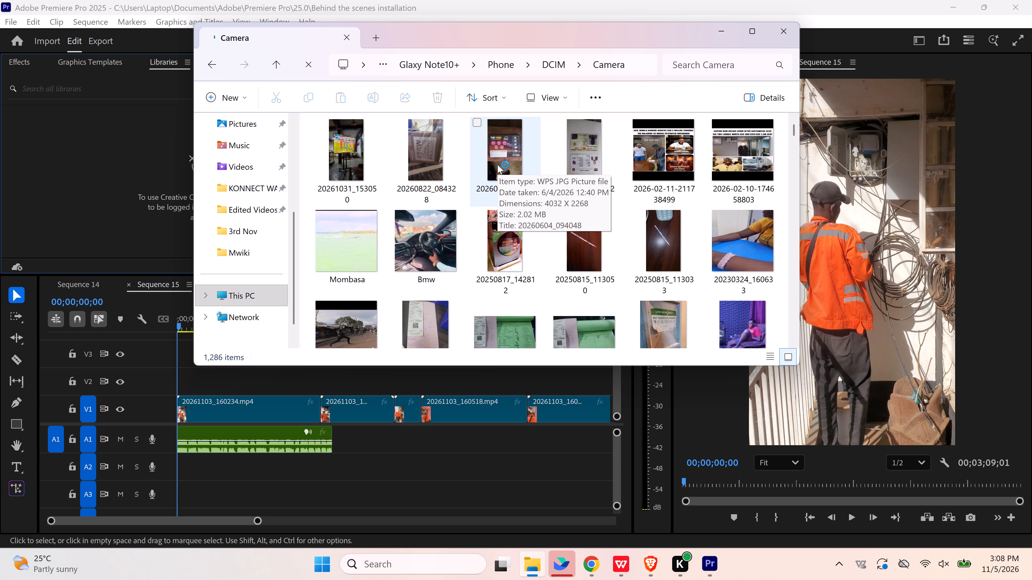
scroll(495, 178, up, 2)
scroll(464, 190, down, 3)
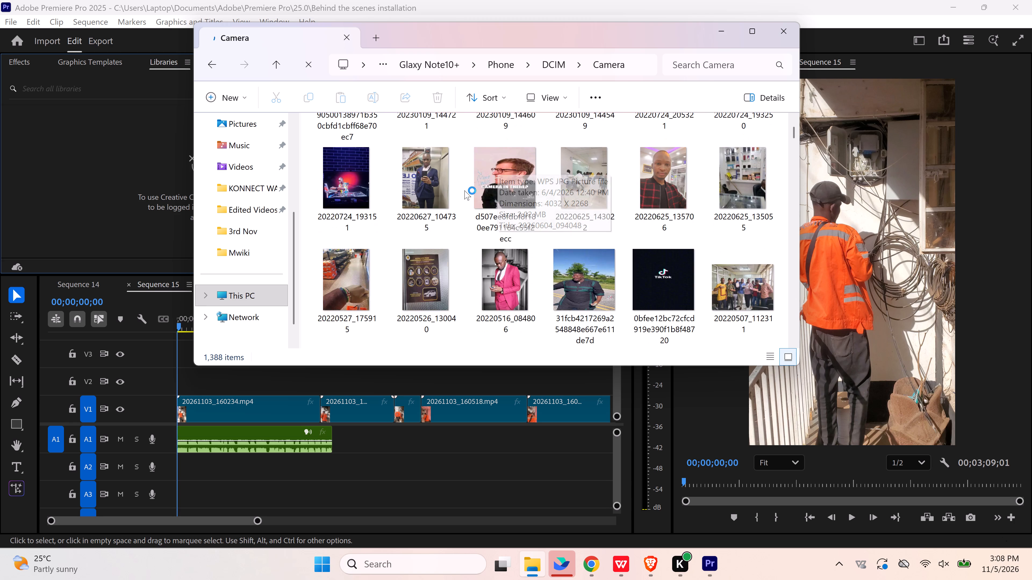
scroll(462, 208, up, 11)
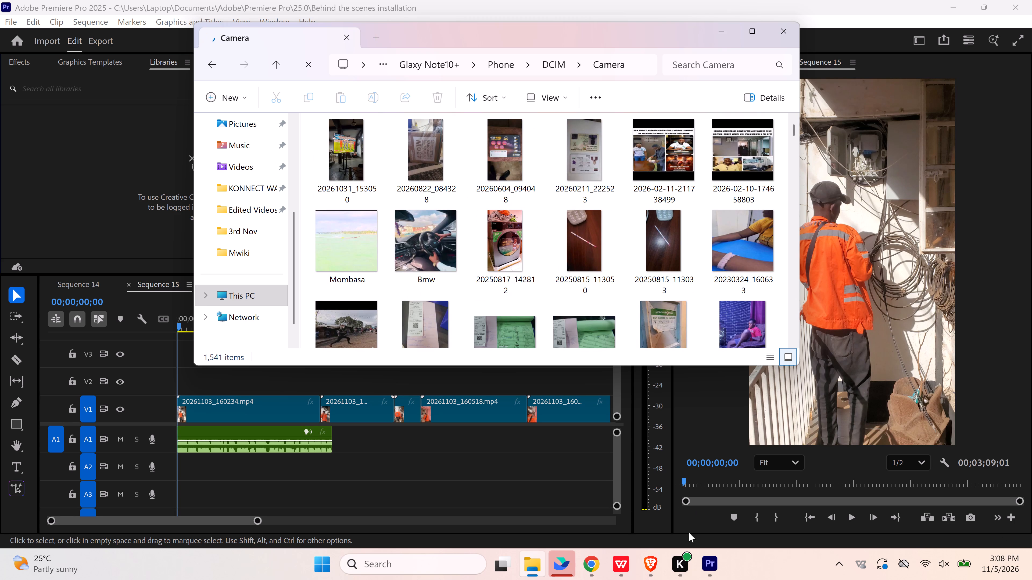
Switch to Premiere Pro, play the opening second of Sequence 15, and return the playhead to the start.
click(285, 376)
drag(190, 325, 166, 329)
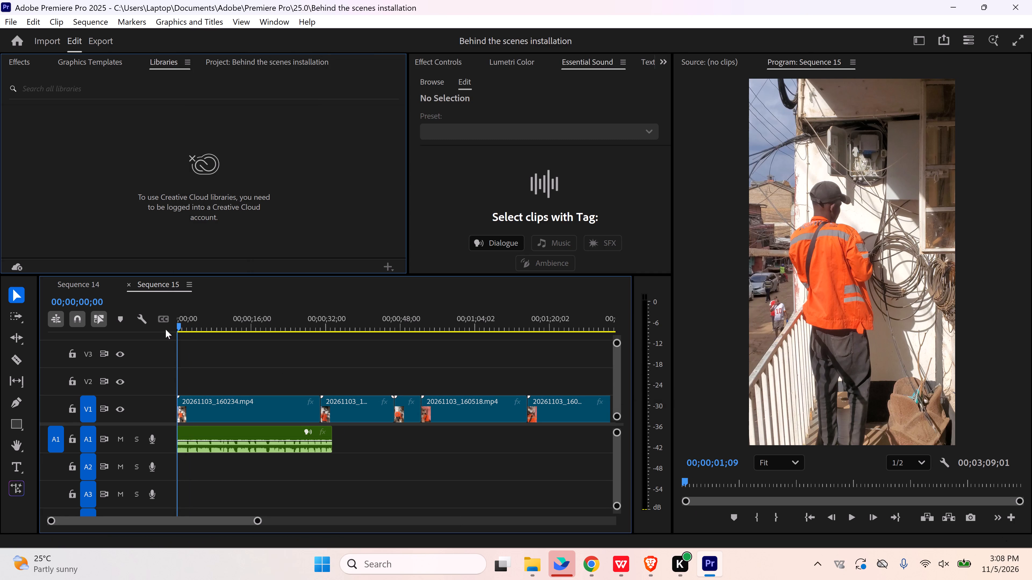
drag(166, 329, 163, 330)
key(space)
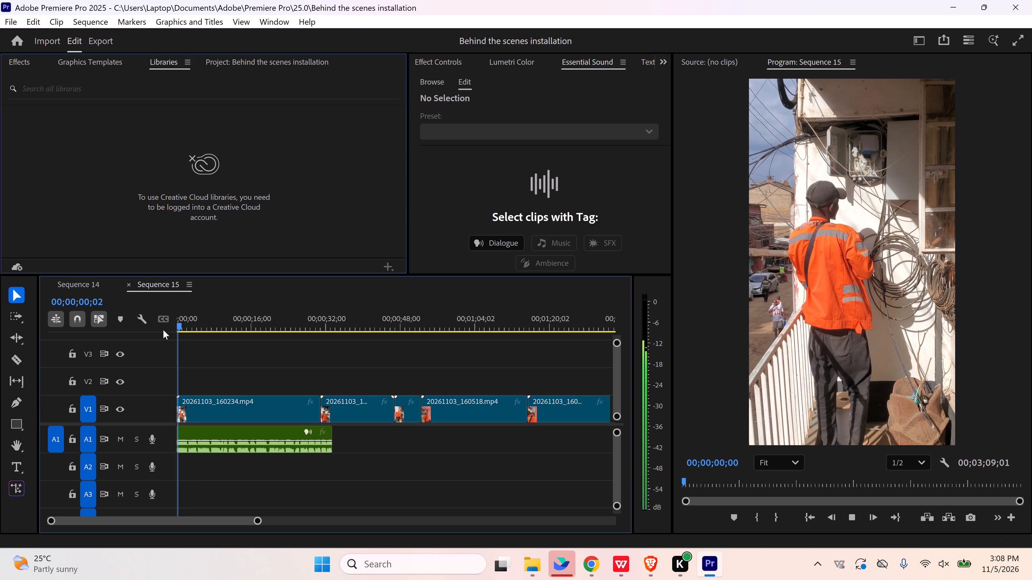
key(space)
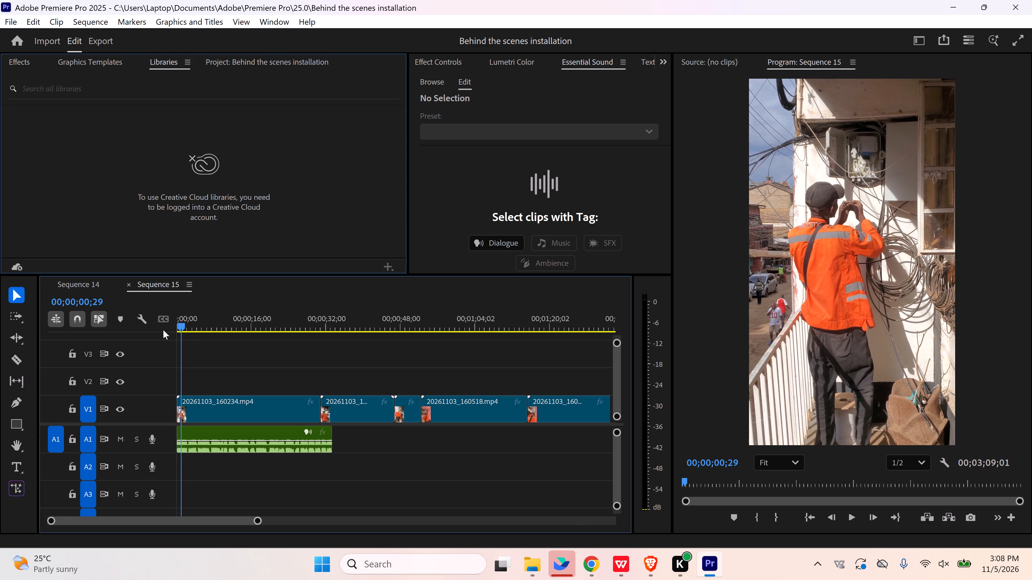
key(Home)
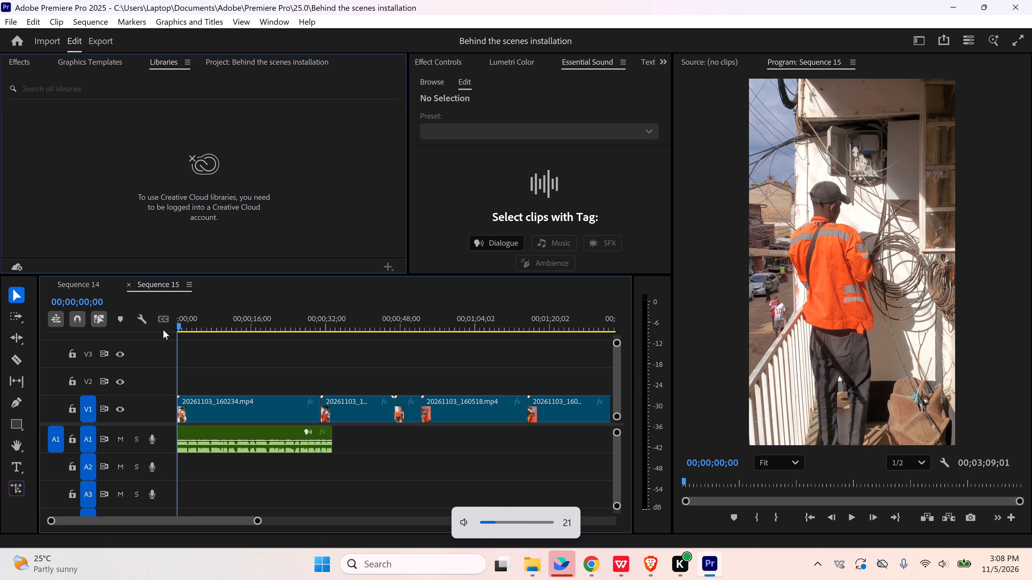
Switch to File Explorer and check the first files in the phone's Camera folder.
click(539, 562)
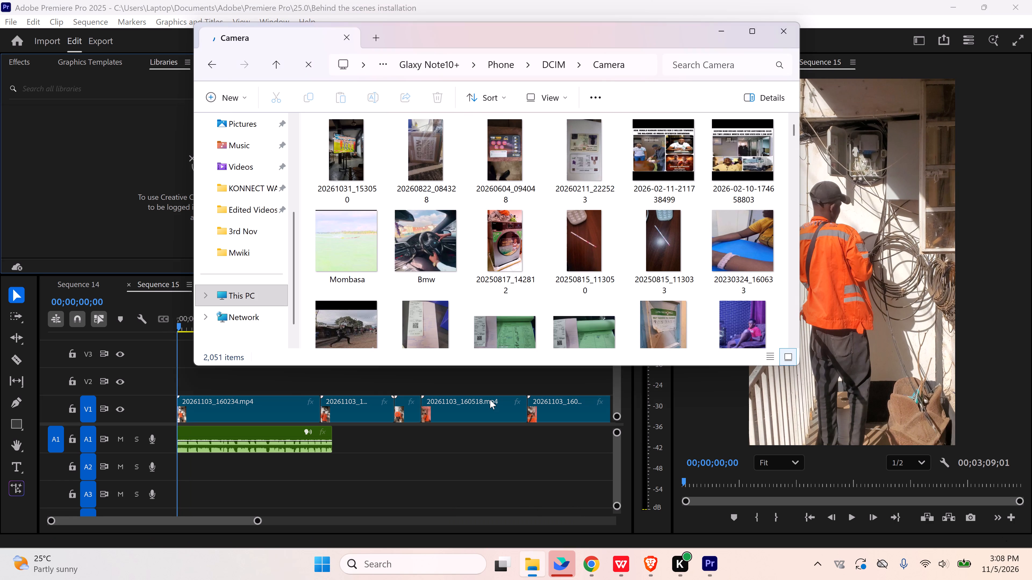
scroll(479, 267, up, 10)
Switch to Premiere Pro and play Sequence 15 from the start to review its picture and audio.
click(524, 464)
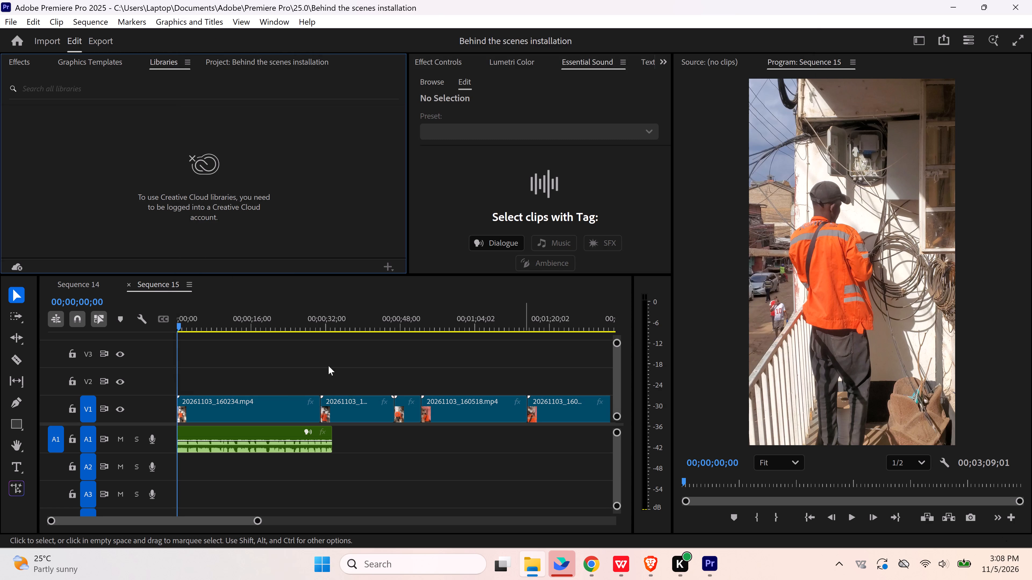
drag(191, 323, 172, 327)
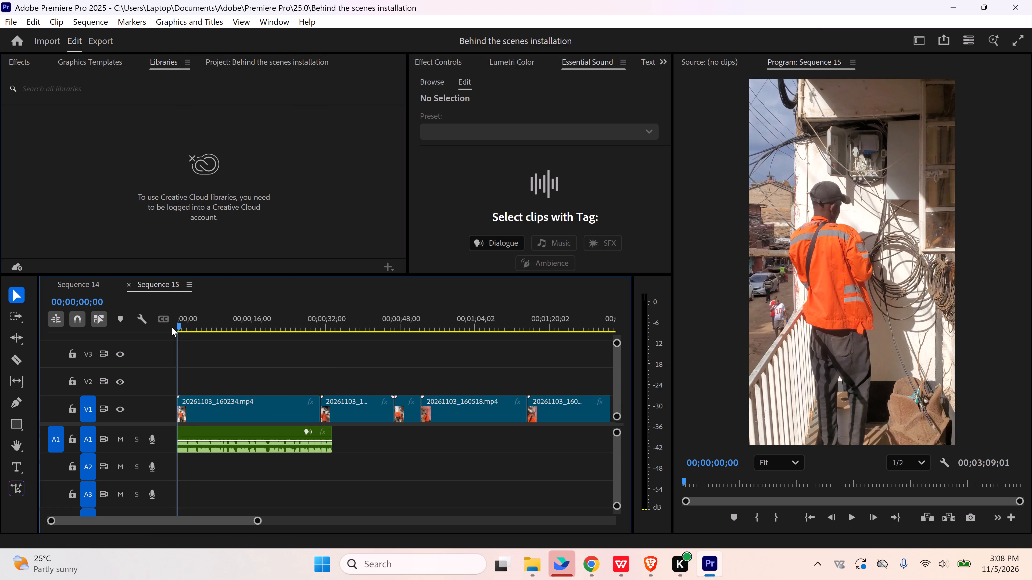
key(space)
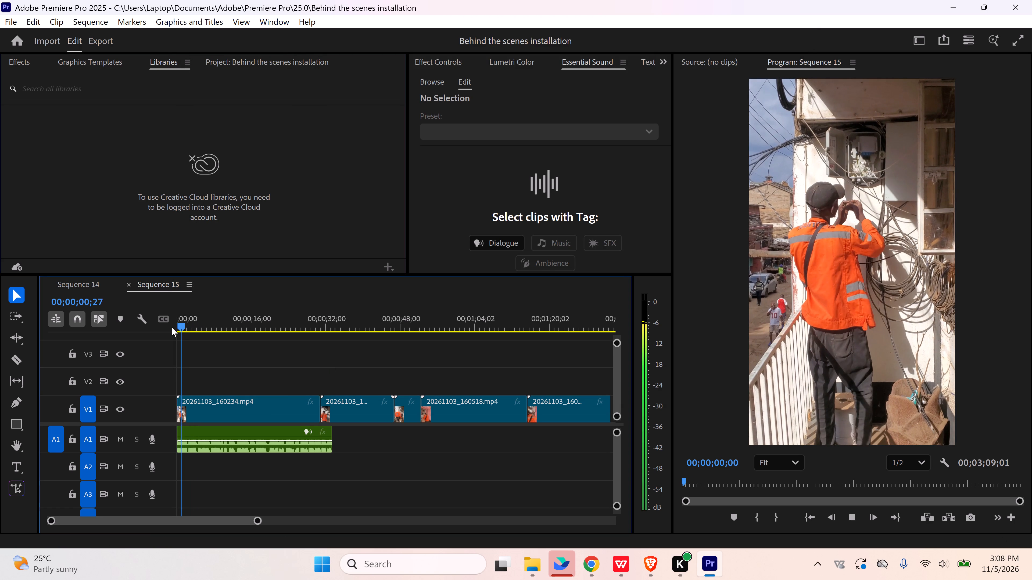
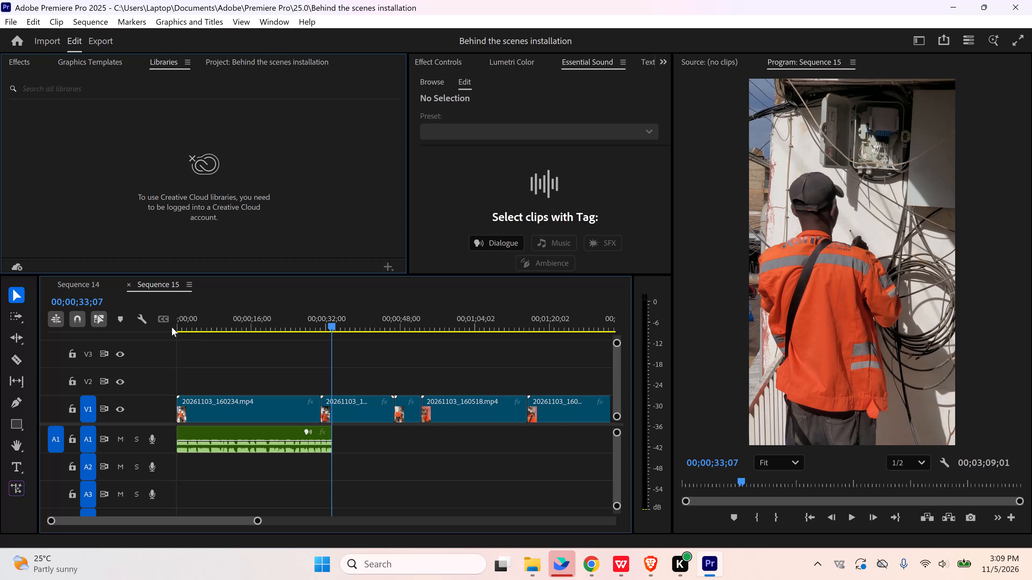
Replay the opening seconds of Sequence 15 and scrub through its clips up to about 00;00;53;08.
drag(227, 327, 171, 337)
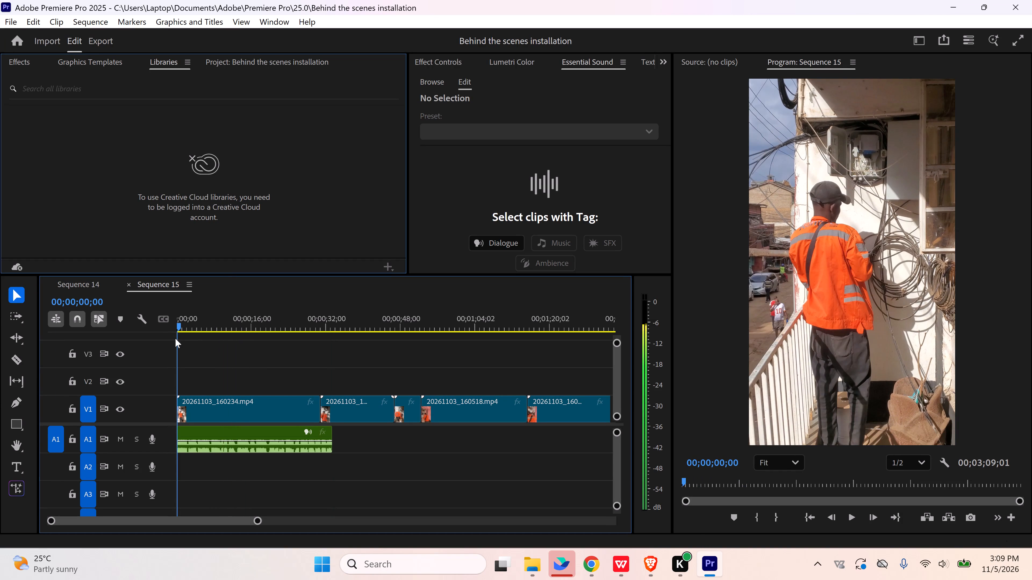
drag(197, 326, 202, 326)
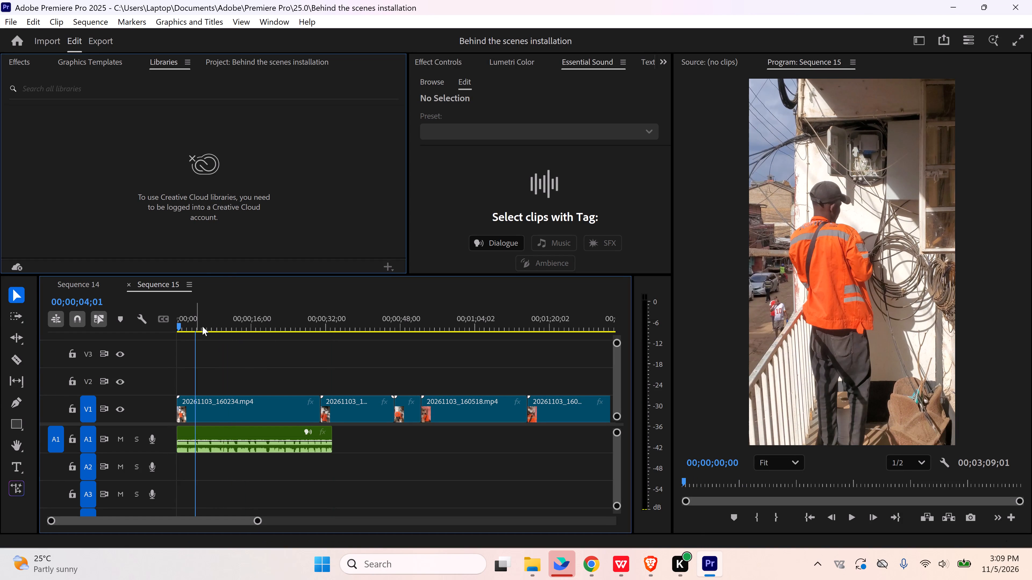
drag(202, 326, 165, 333)
key(space)
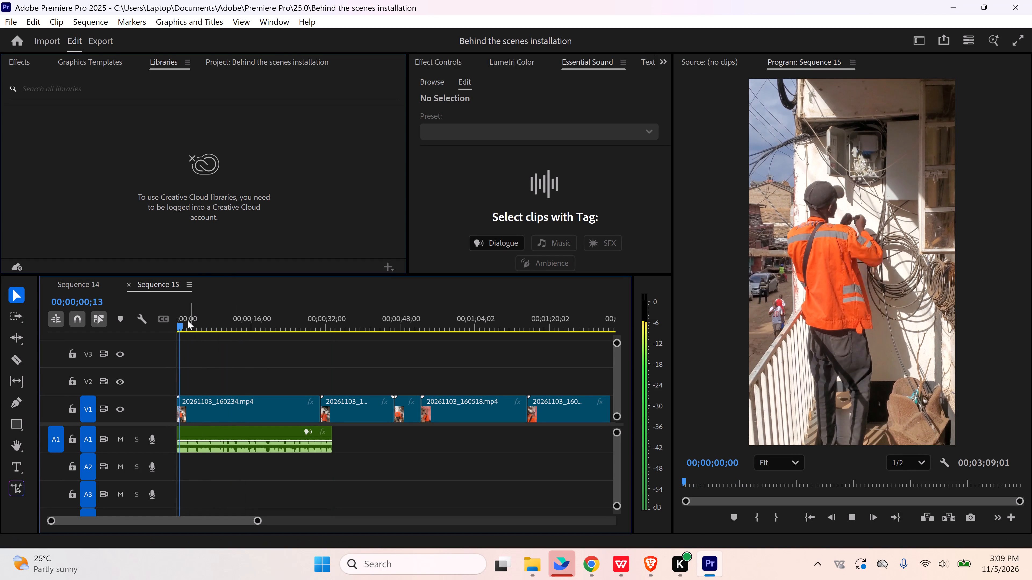
key(space)
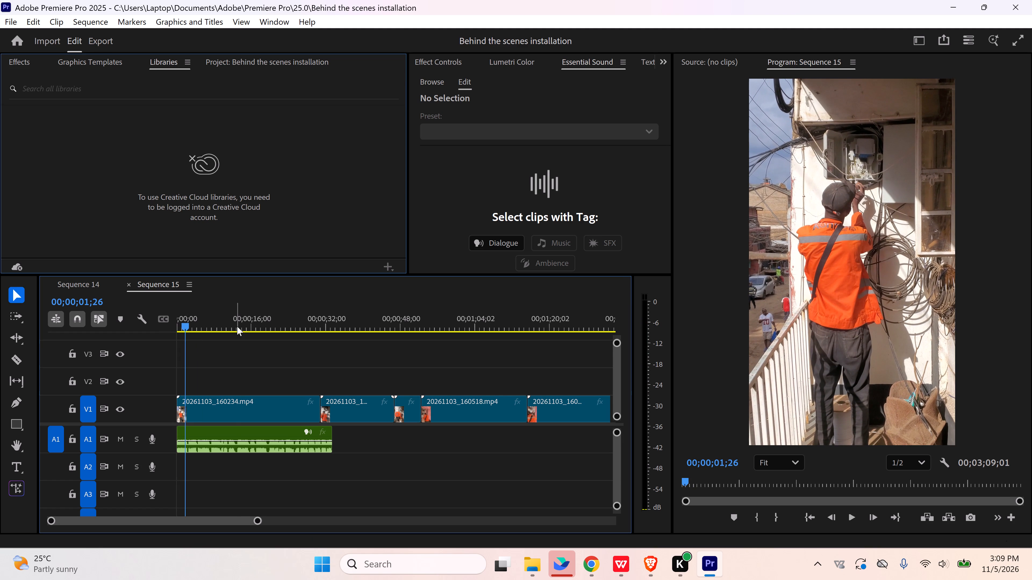
drag(237, 326, 319, 326)
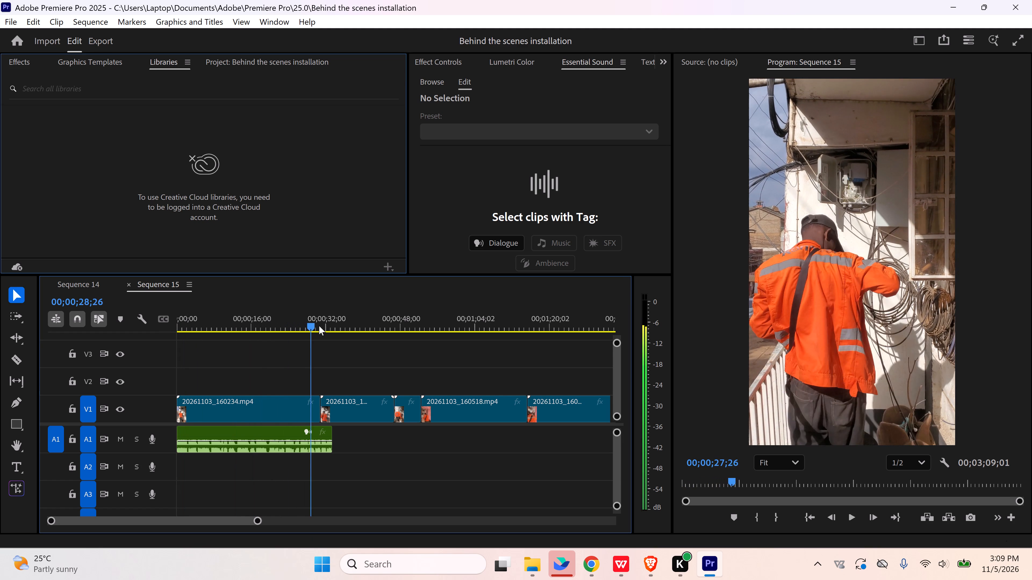
drag(319, 326, 367, 326)
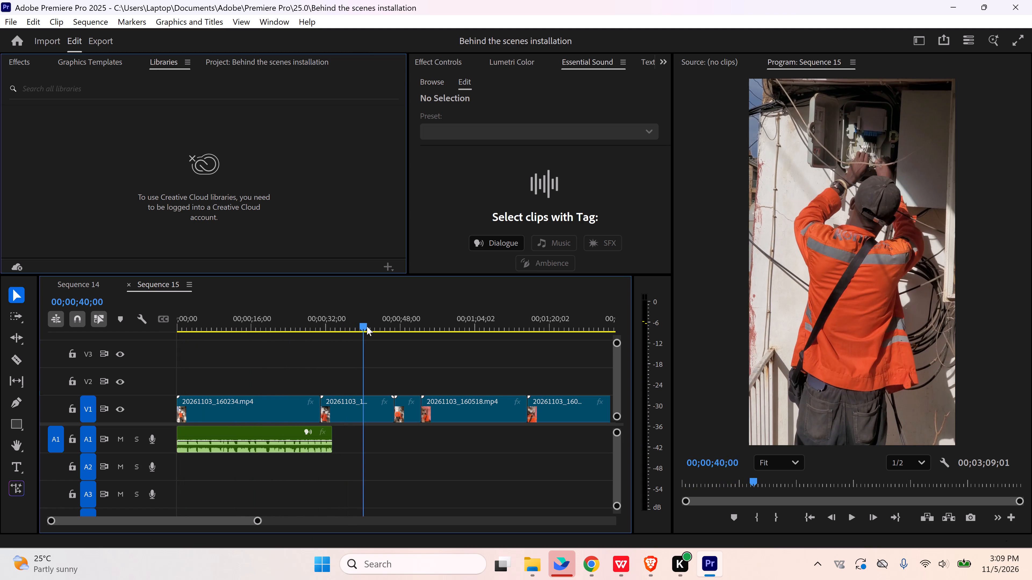
drag(367, 326, 411, 327)
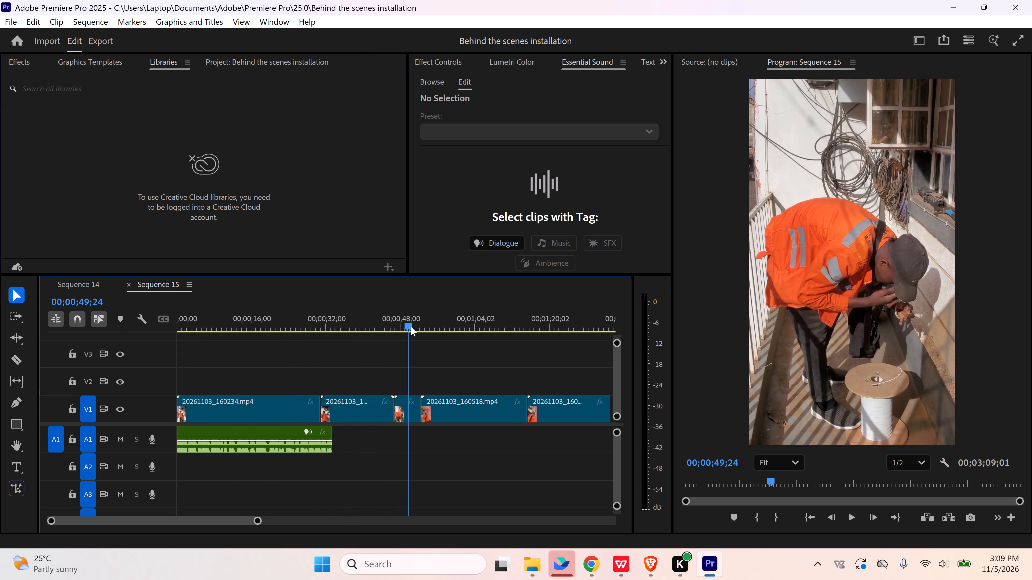
drag(411, 327, 422, 329)
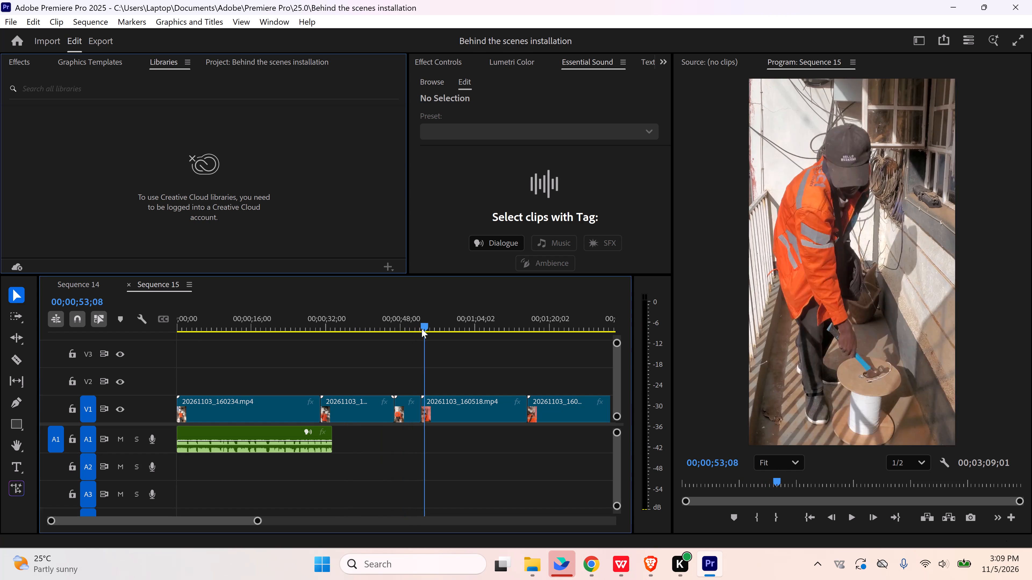
drag(422, 329, 360, 341)
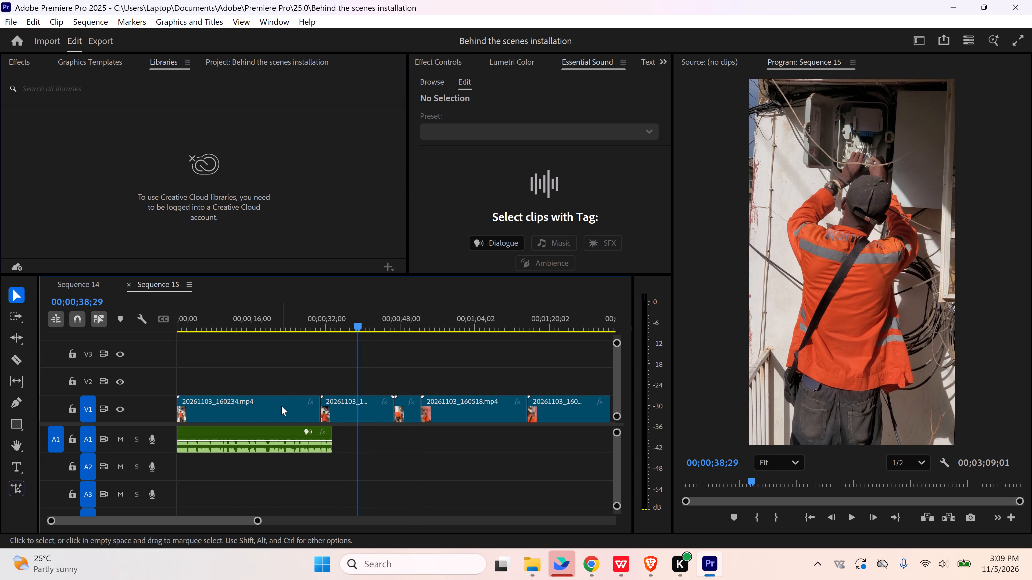
Delete the opening clip 20261103_160234.mp4 from V1 and close the gap it leaves.
click(281, 406)
key(Delete)
click(281, 406)
key(Delete)
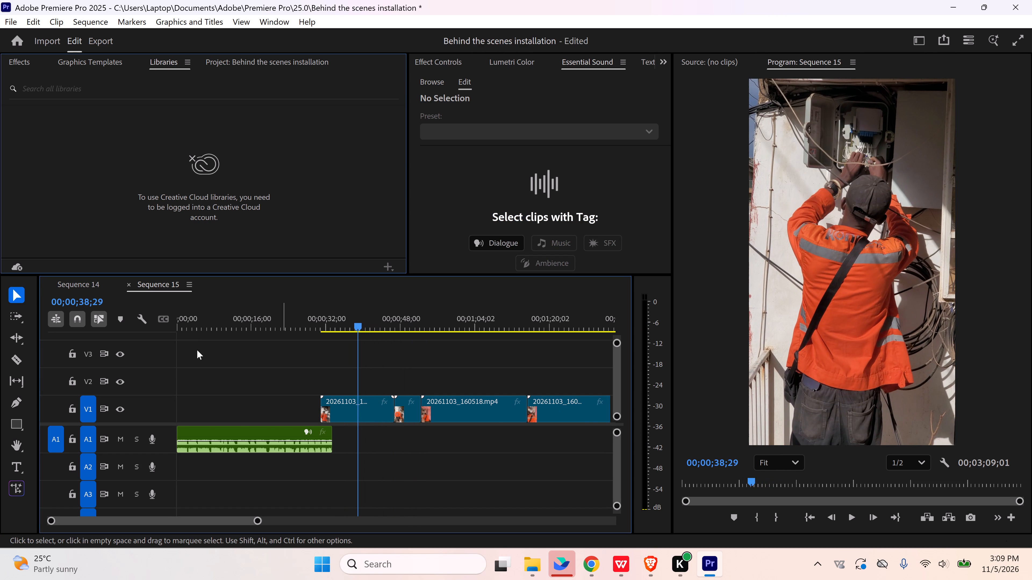
Trim the start of the first V1 clip to 00;00;03;23 and move the shortened clip back to the sequence start.
drag(191, 321, 139, 329)
key(space)
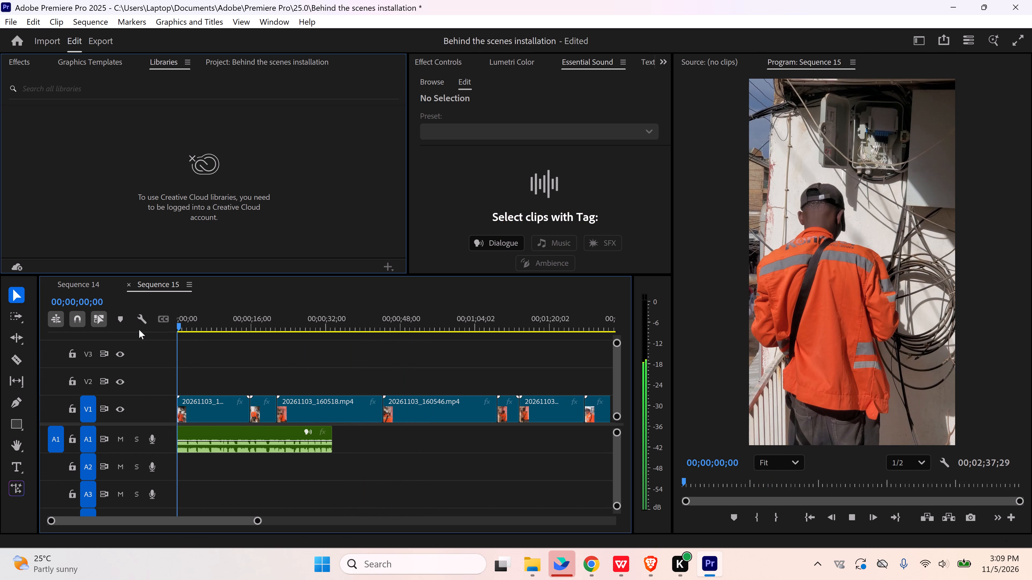
drag(186, 324, 198, 324)
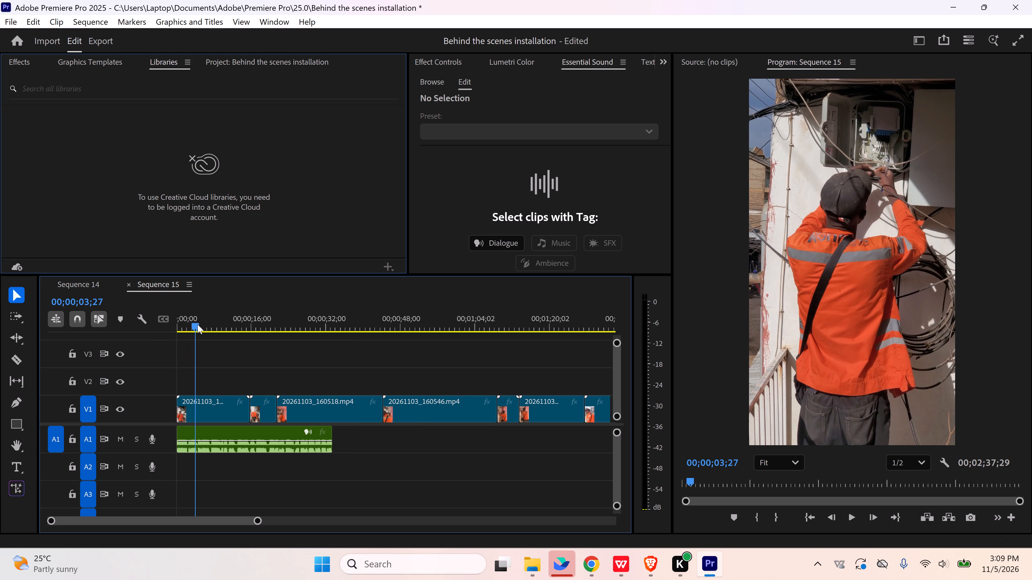
drag(198, 324, 193, 325)
key(space)
key(space)
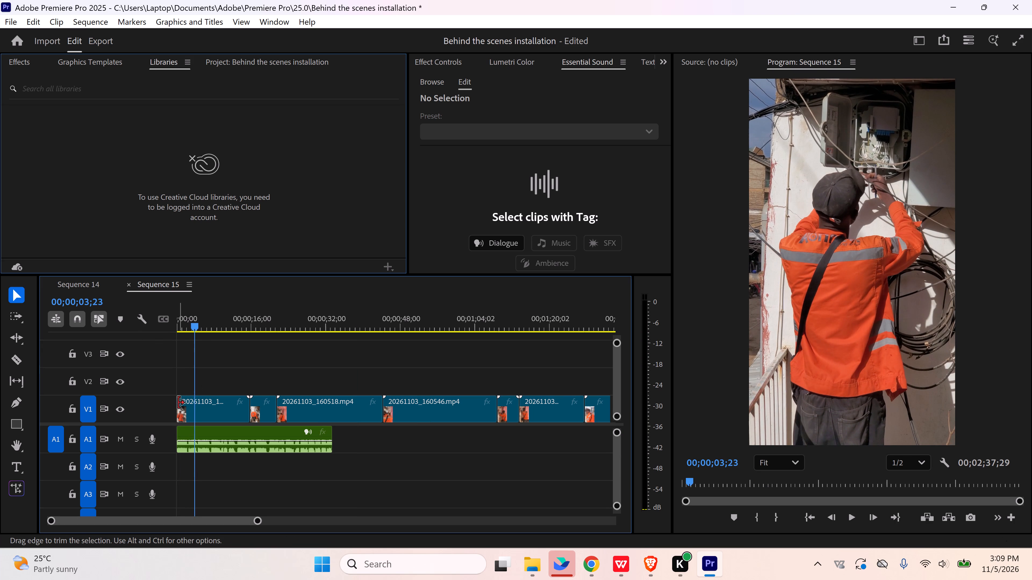
drag(178, 403, 195, 405)
drag(221, 412, 197, 415)
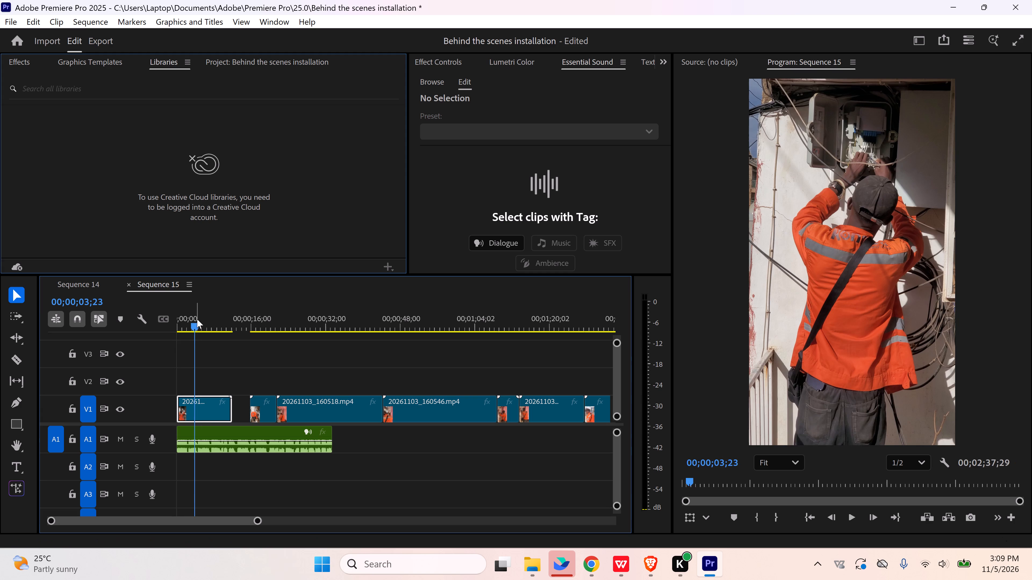
Play the trimmed opening clip and split it at 00;00;02;12 with the Razor tool.
drag(195, 325, 172, 331)
click(210, 361)
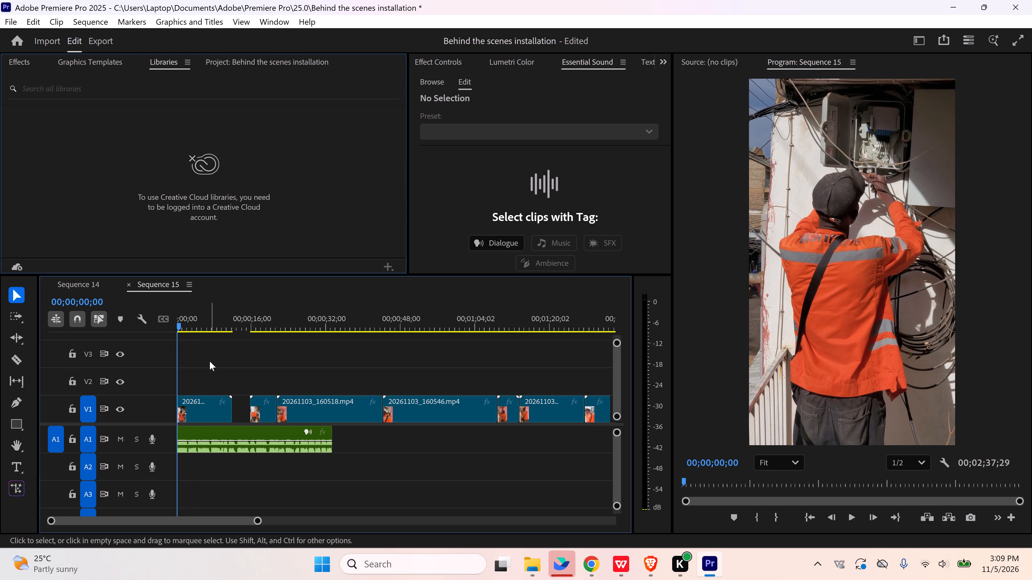
key(space)
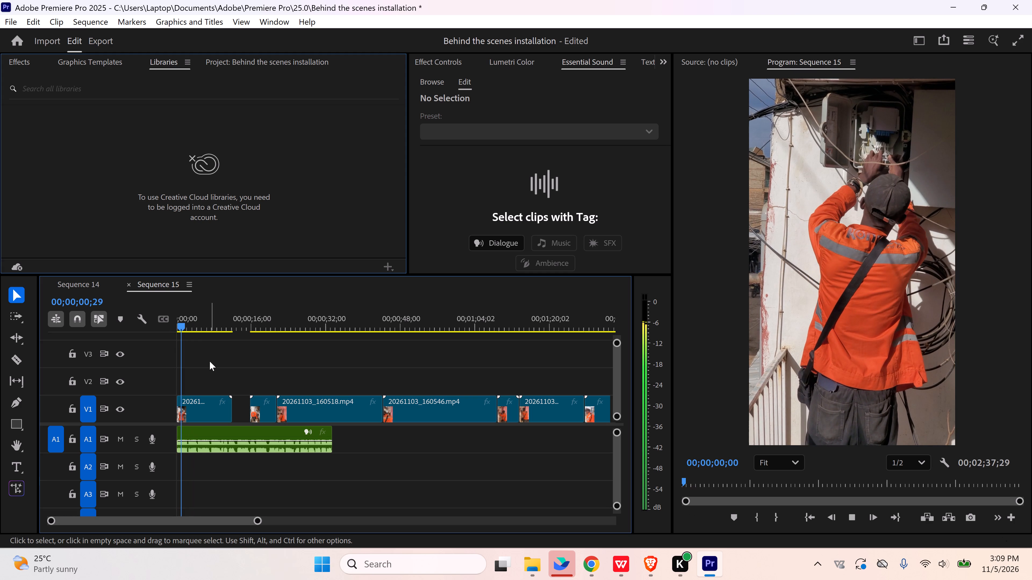
key(space)
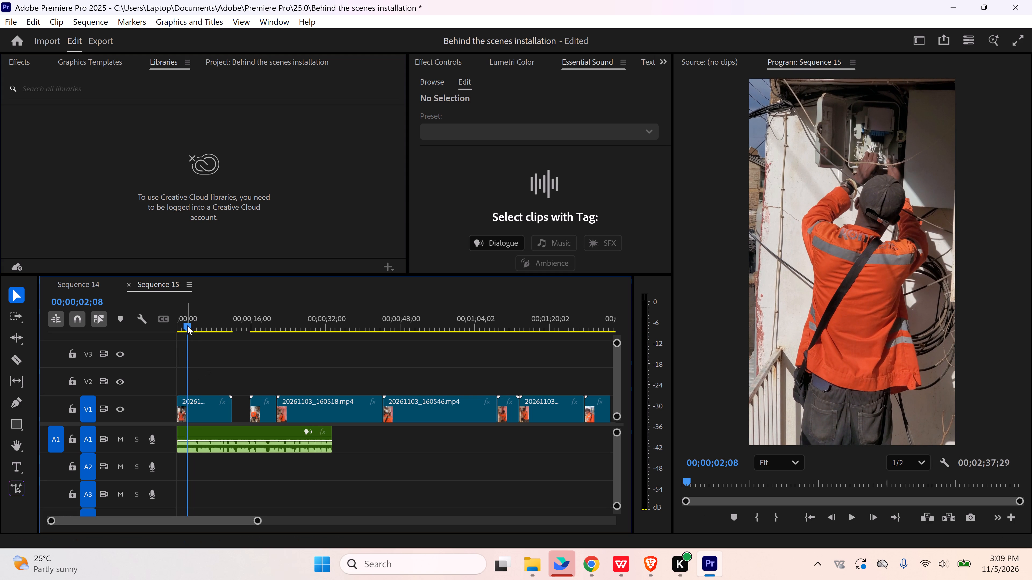
drag(187, 325, 174, 327)
key(space)
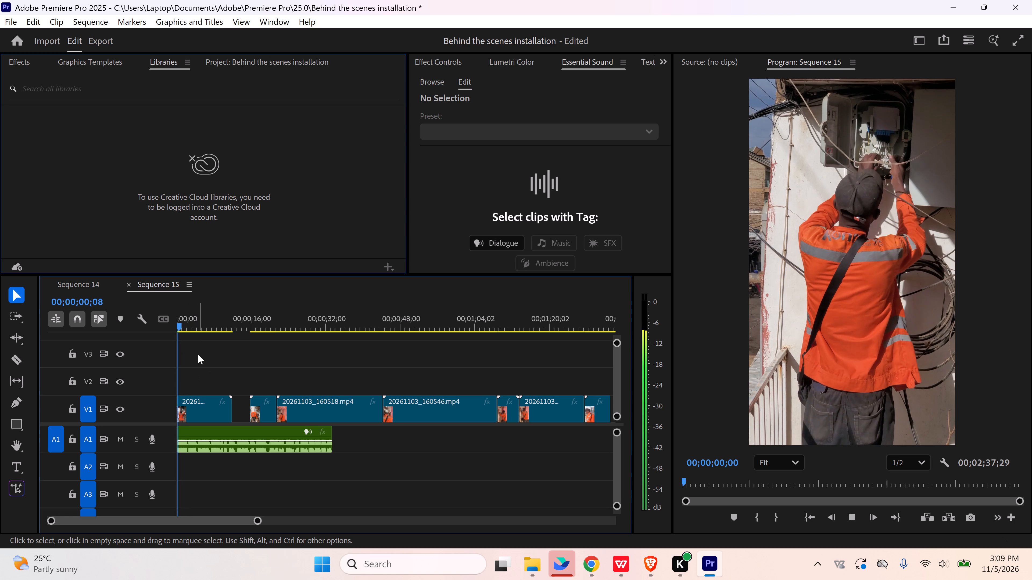
key(space)
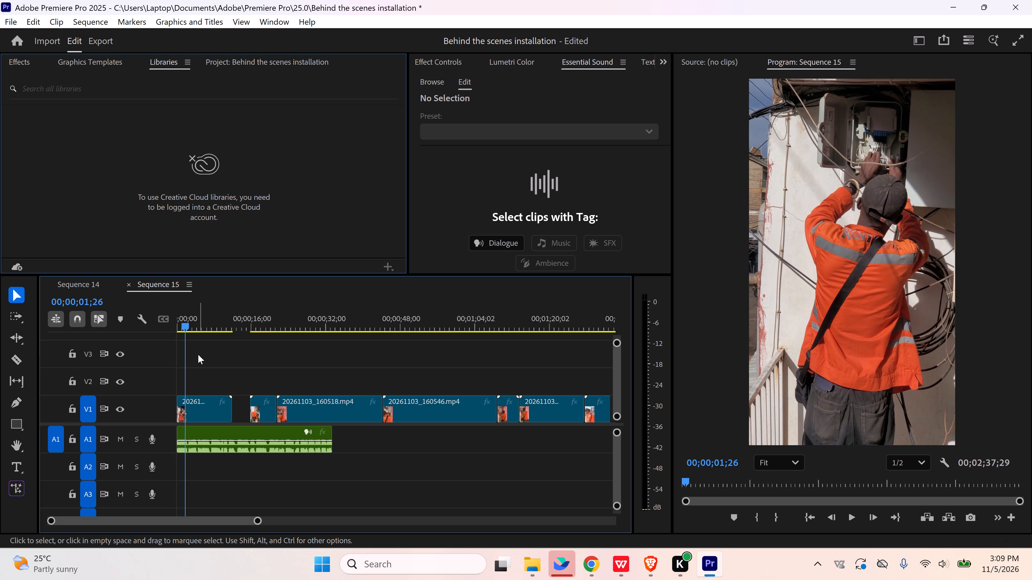
key(space)
key(space)
key(c)
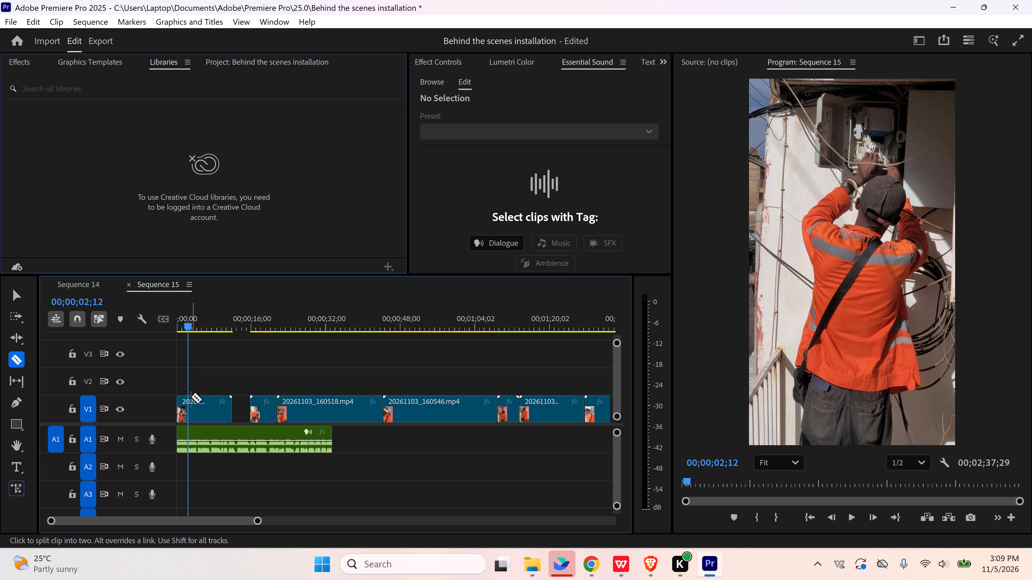
click(190, 403)
key(v)
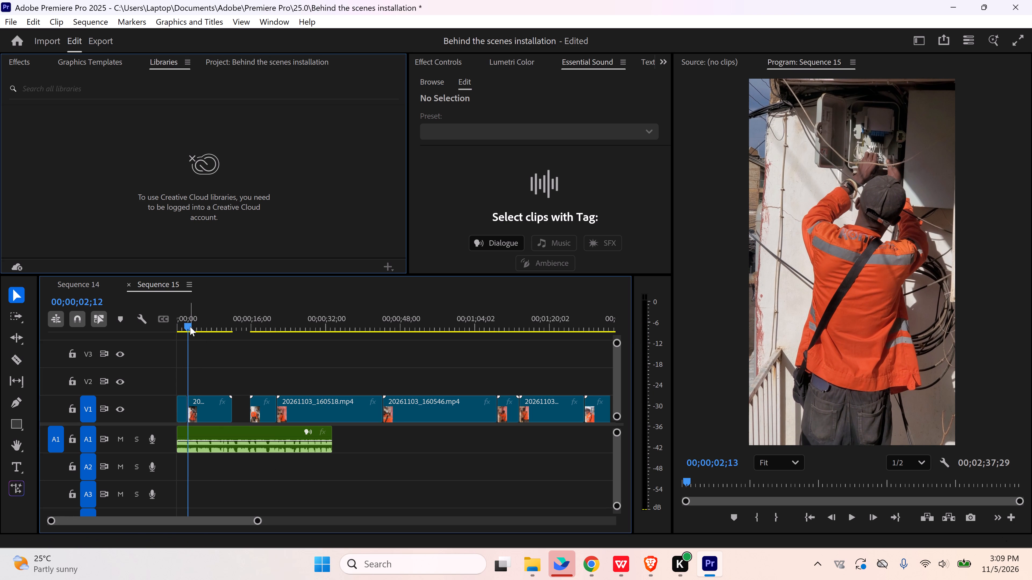
Review the opening clip on both sides of the cut and delete the part after 00;00;02;12.
drag(190, 324, 227, 331)
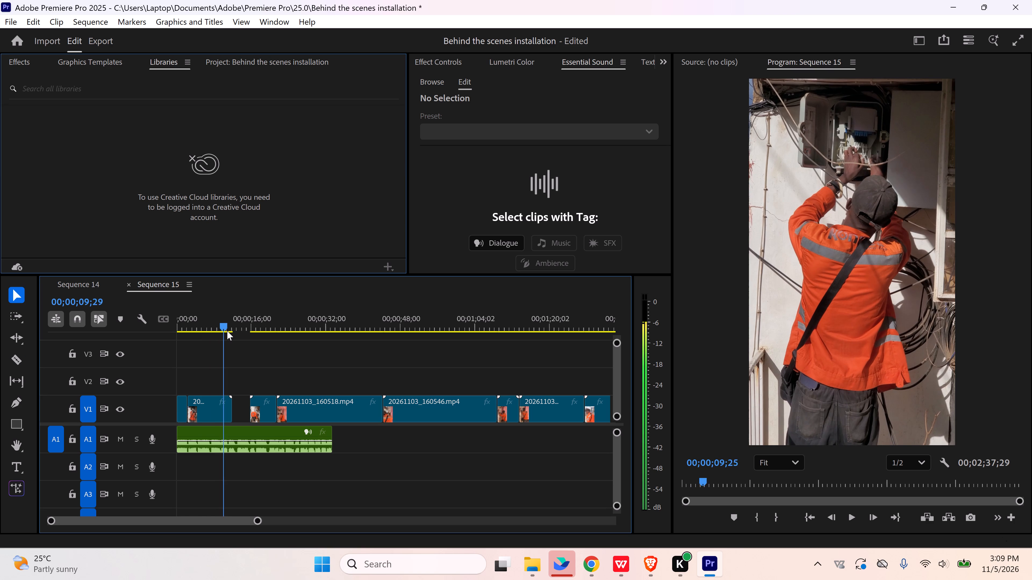
drag(227, 331, 212, 336)
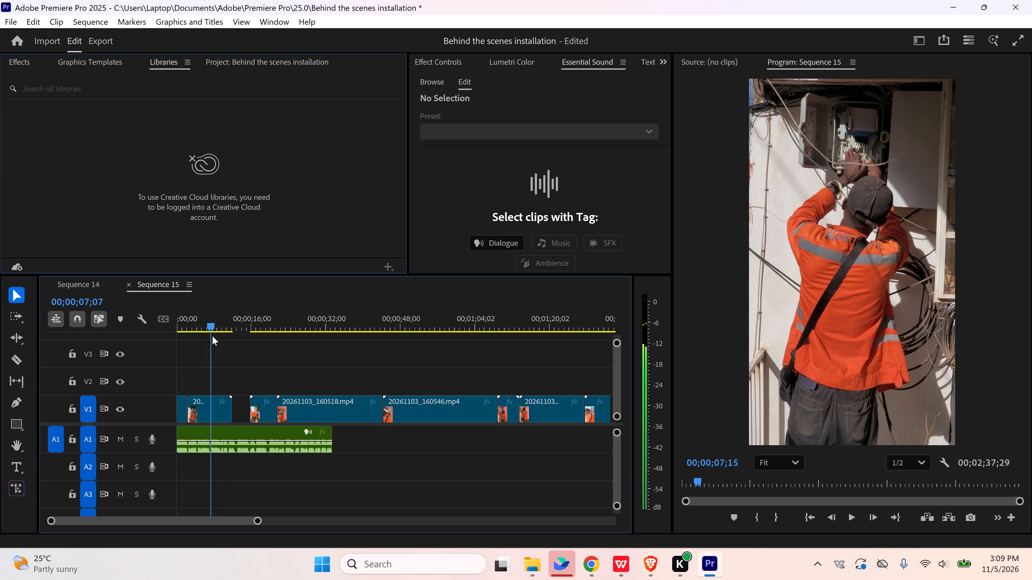
drag(212, 336, 167, 342)
key(space)
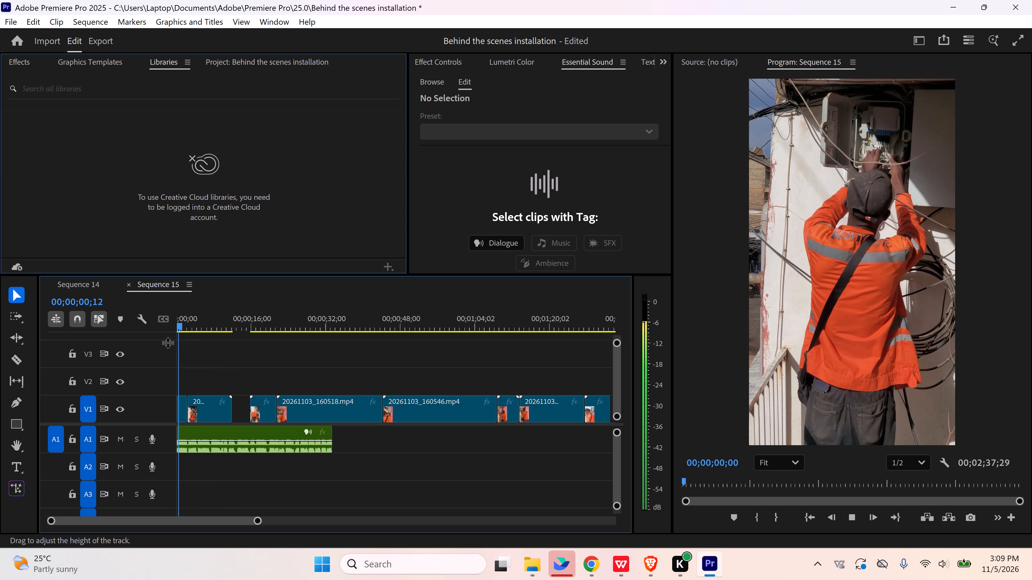
key(space)
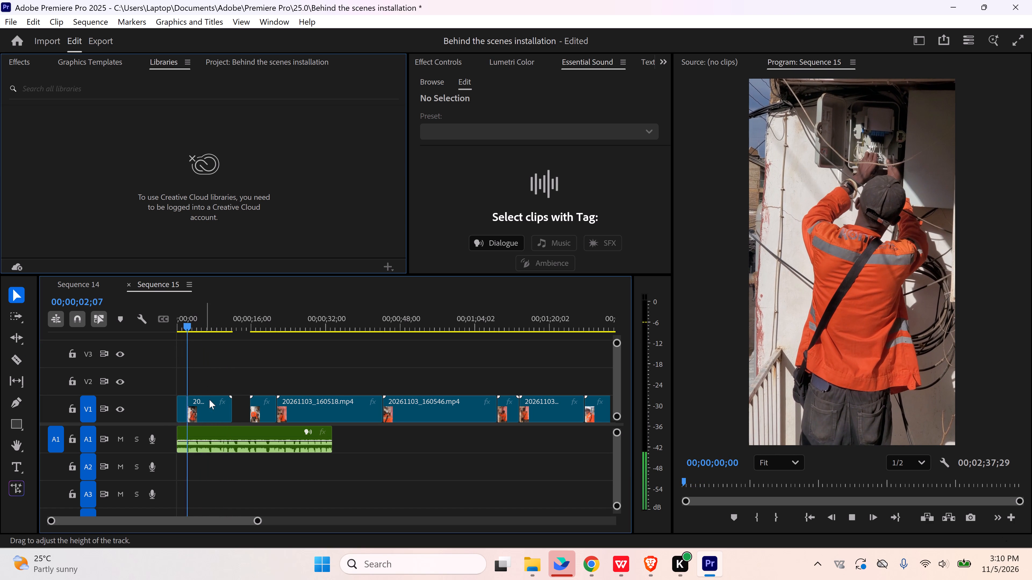
click(218, 418)
key(Delete)
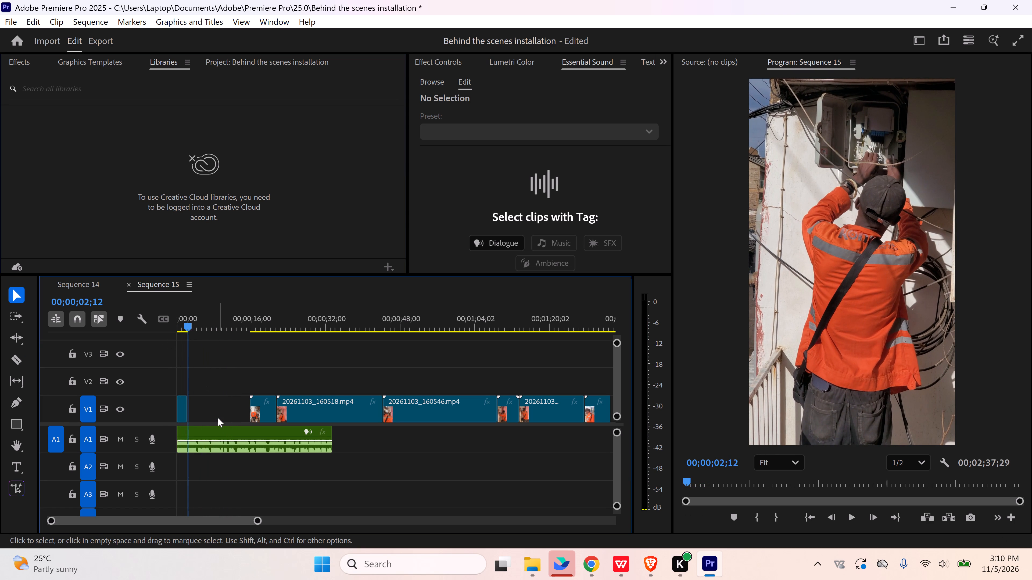
Scrub and play through the second V1 clip between about 00;00;16 and 00;00;21 to find where its action should start.
click(260, 325)
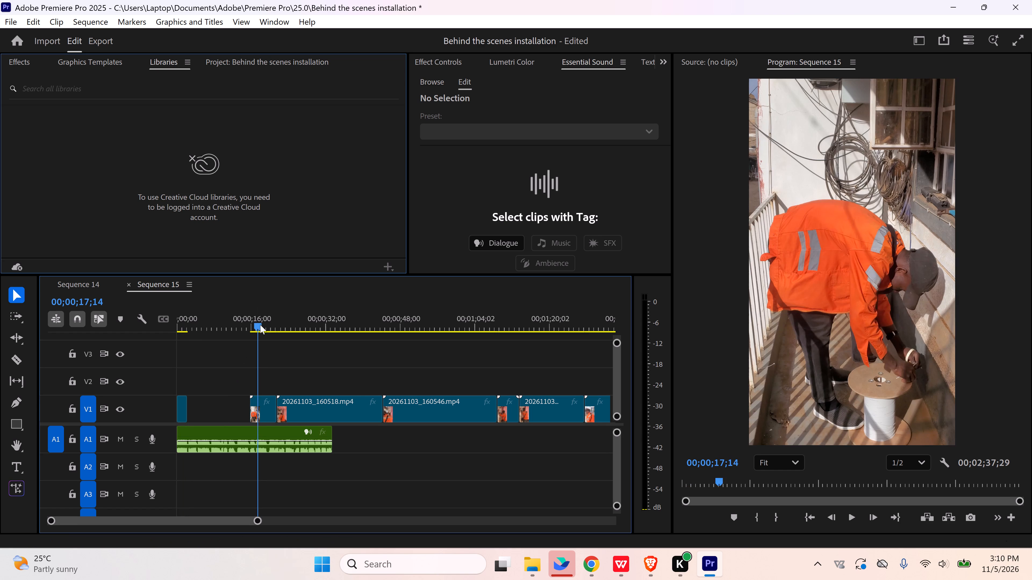
drag(258, 326, 257, 329)
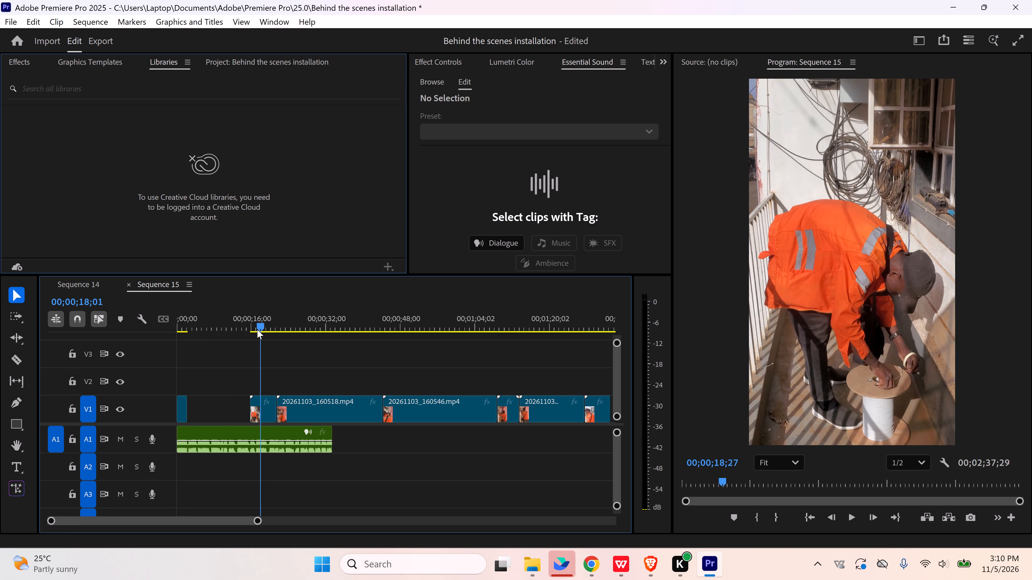
drag(257, 329, 255, 330)
key(space)
key(space)
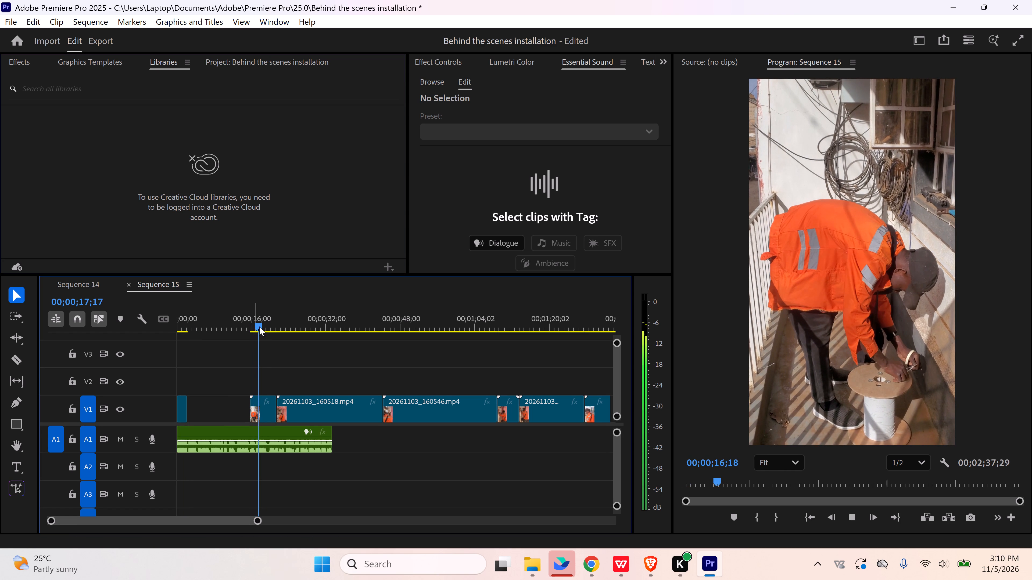
click(259, 324)
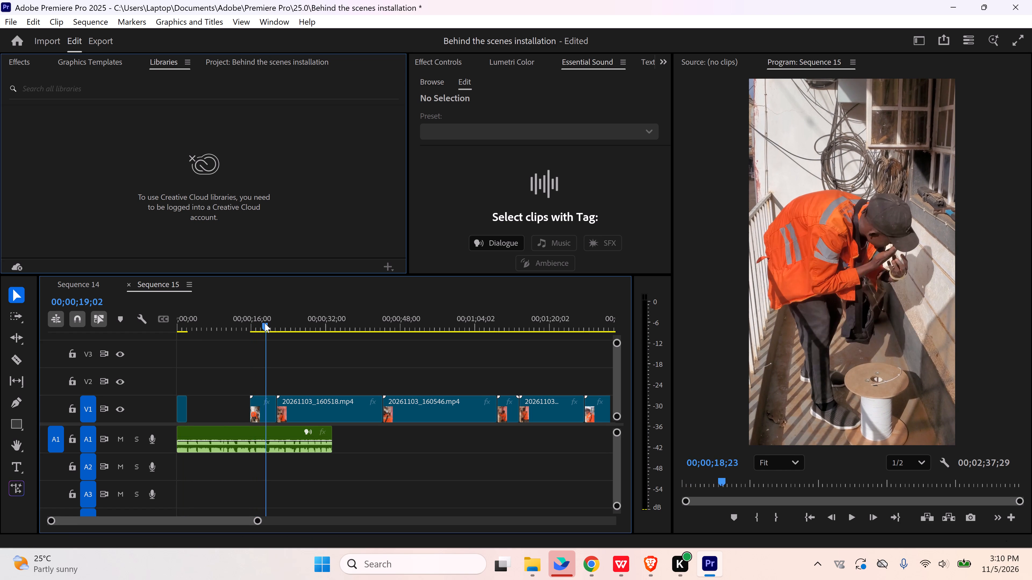
key(space)
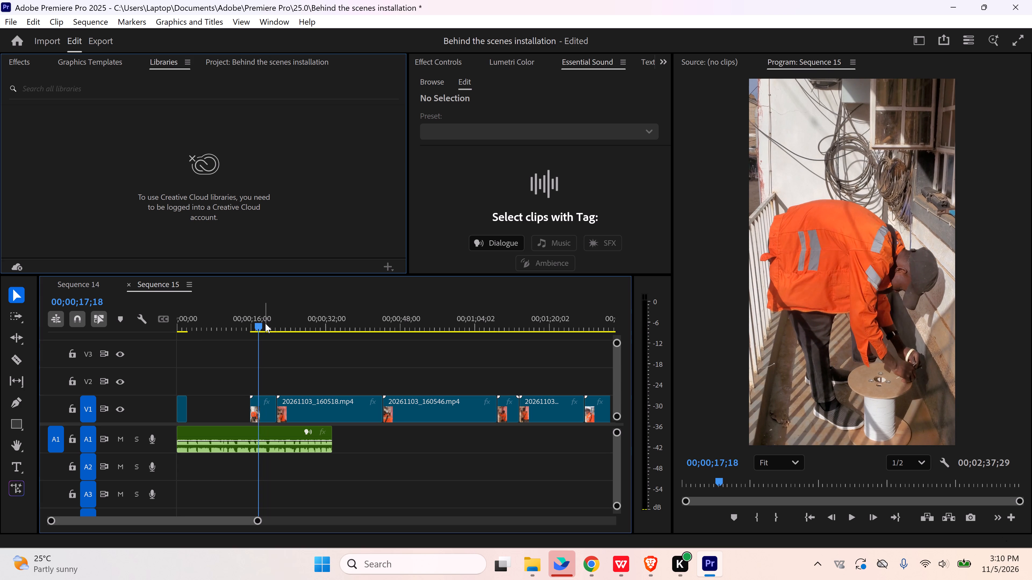
key(space)
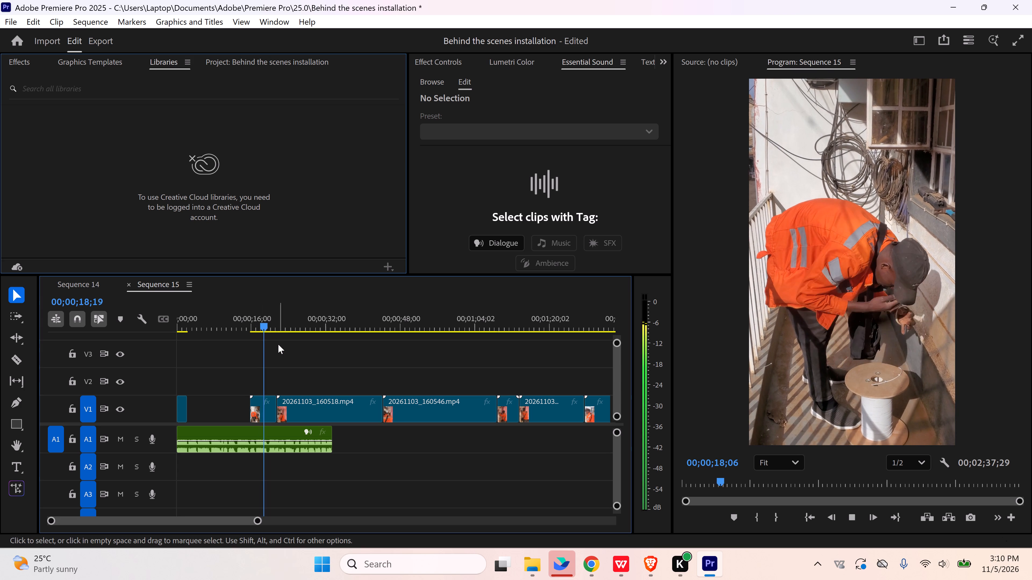
key(space)
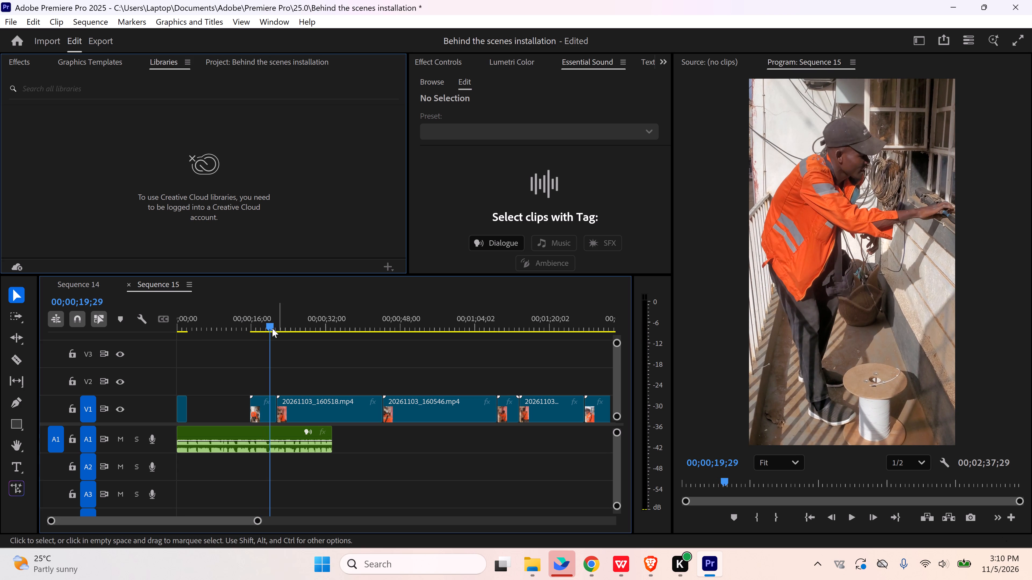
drag(271, 326, 280, 327)
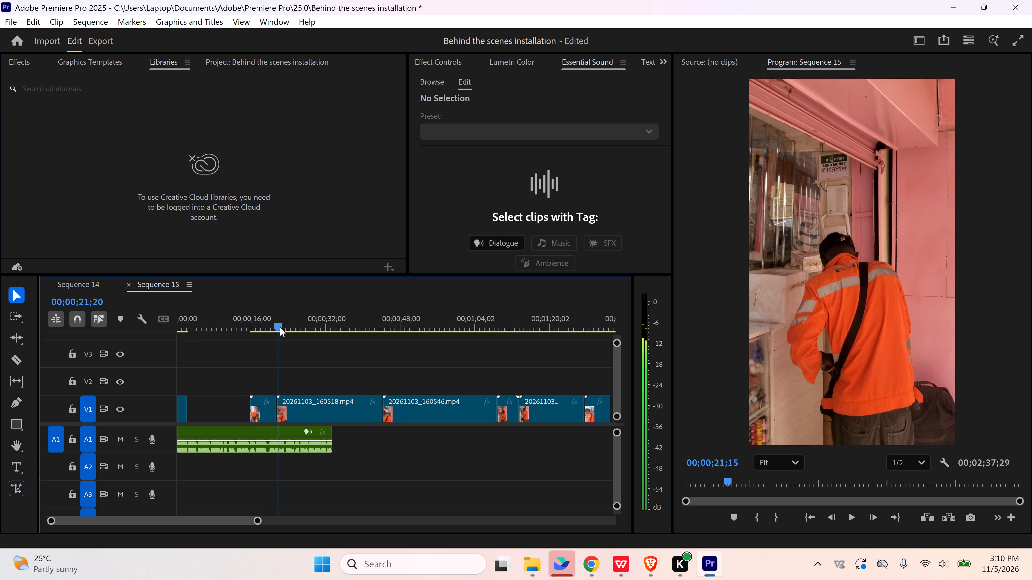
drag(280, 327, 257, 332)
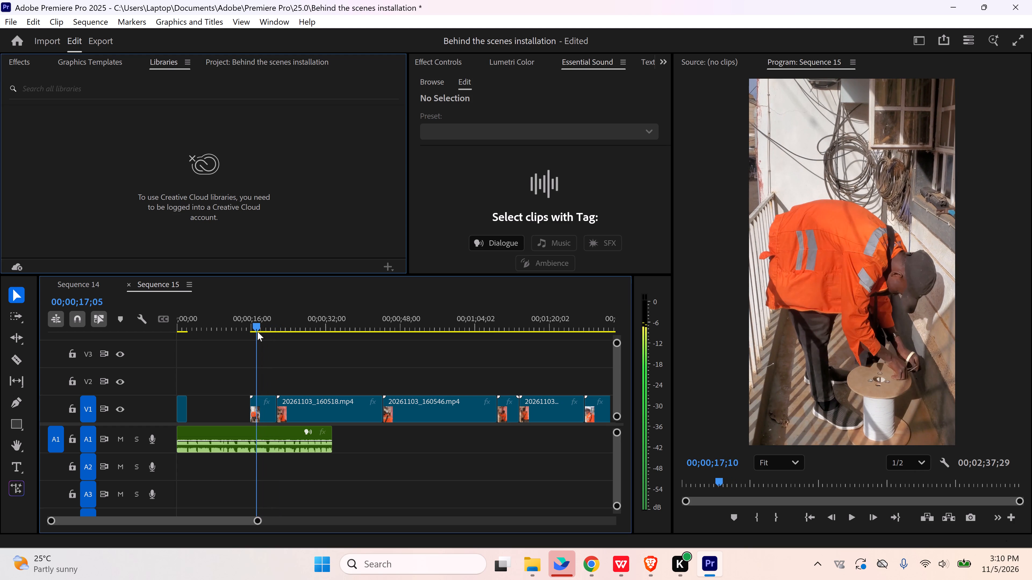
drag(257, 332, 254, 332)
key(space)
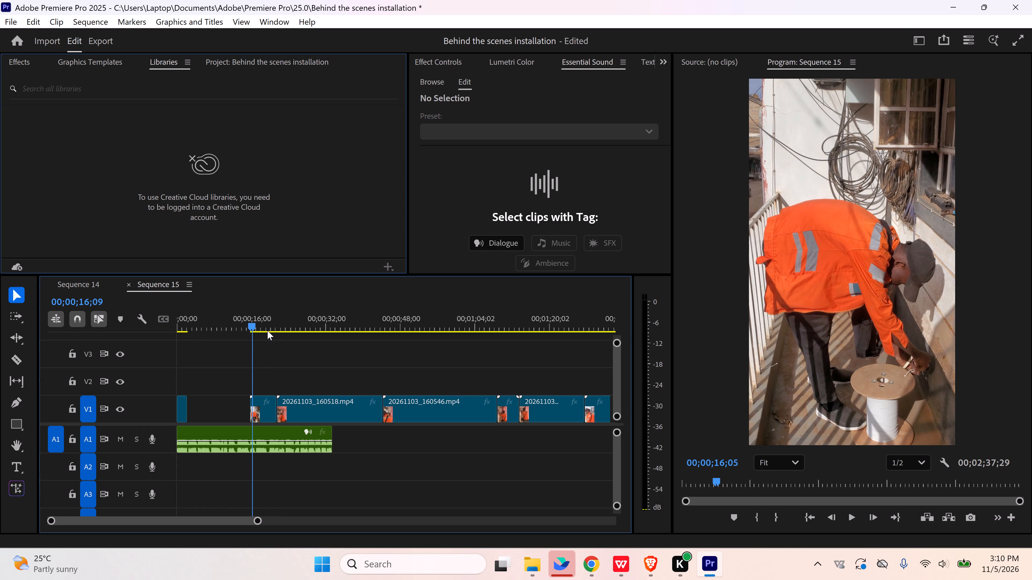
key(space)
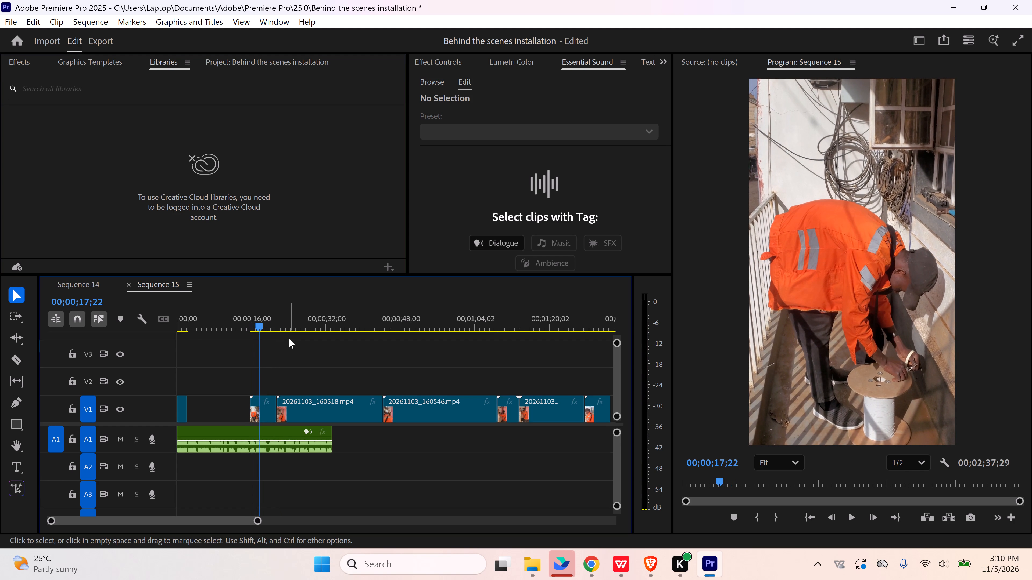
Trim the start of the second V1 clip to 00;00;17;05 and move the clip against the end of the opening clip.
drag(260, 325, 266, 325)
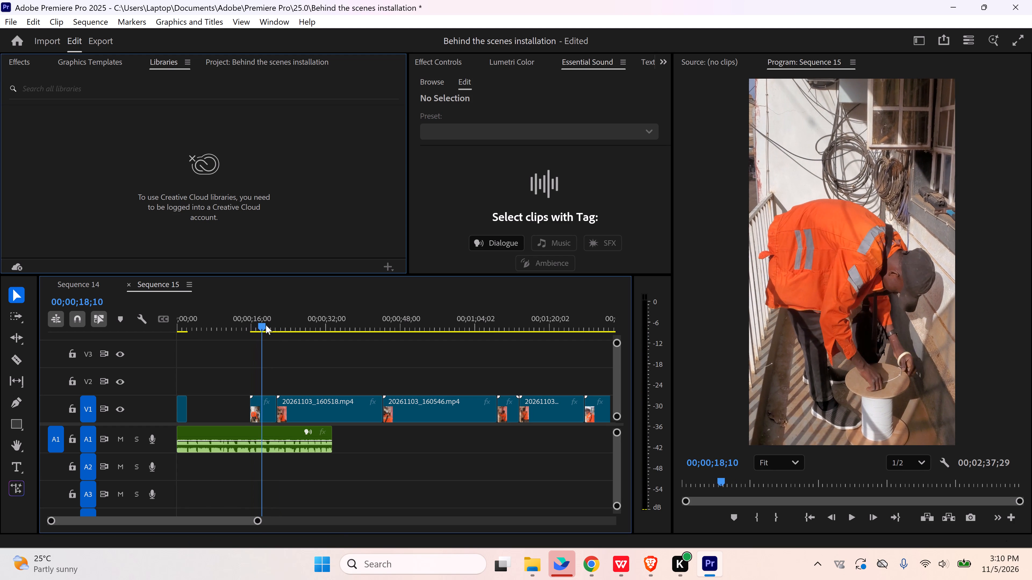
drag(266, 325, 258, 326)
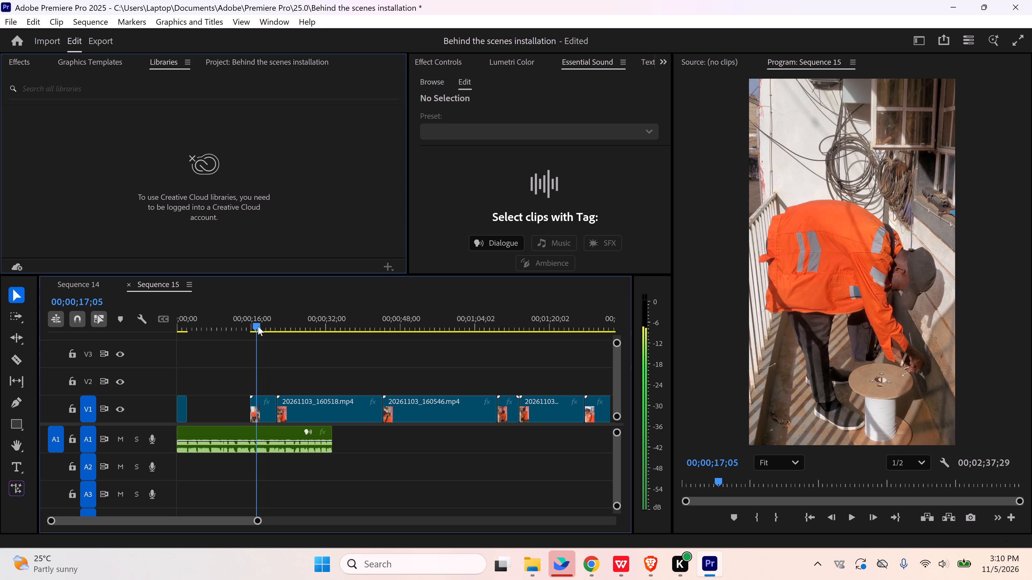
drag(258, 326, 258, 325)
drag(251, 402, 252, 402)
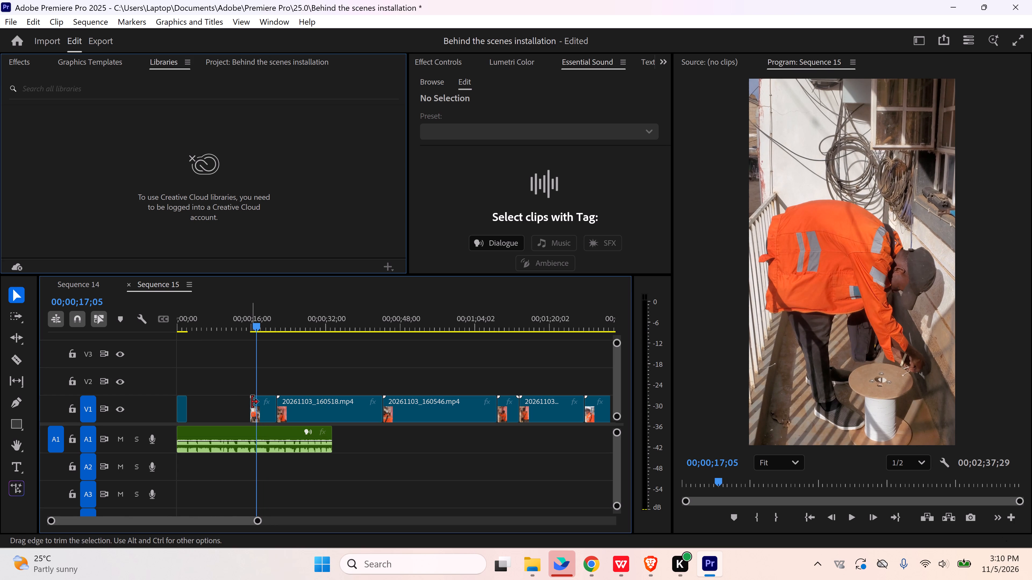
drag(252, 402, 258, 402)
drag(270, 416, 203, 411)
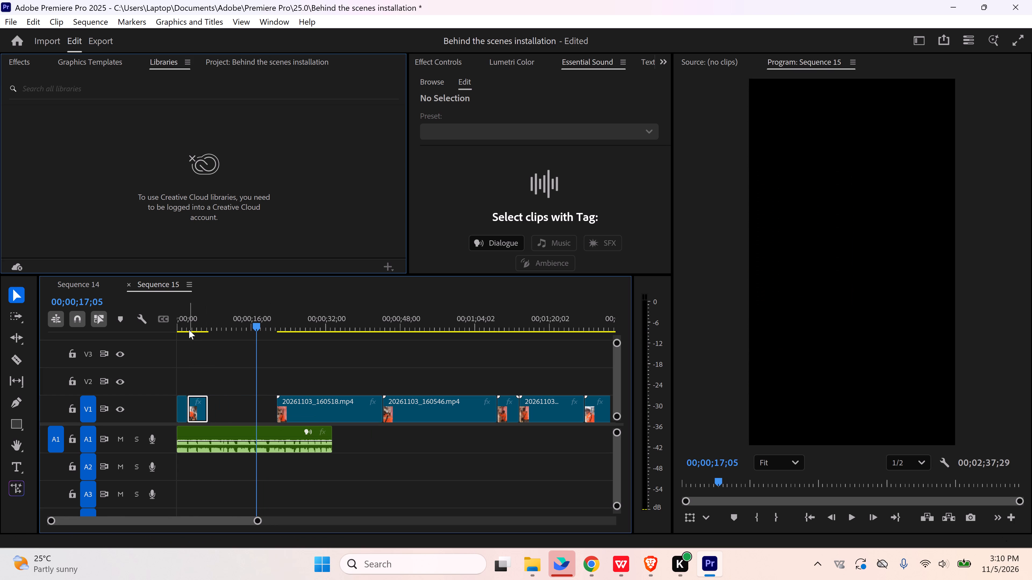
Move the second V1 clip earlier to 00;00;01;21, over the end of the opening clip, and play the cut from the sequence start.
drag(184, 326, 159, 327)
click(208, 343)
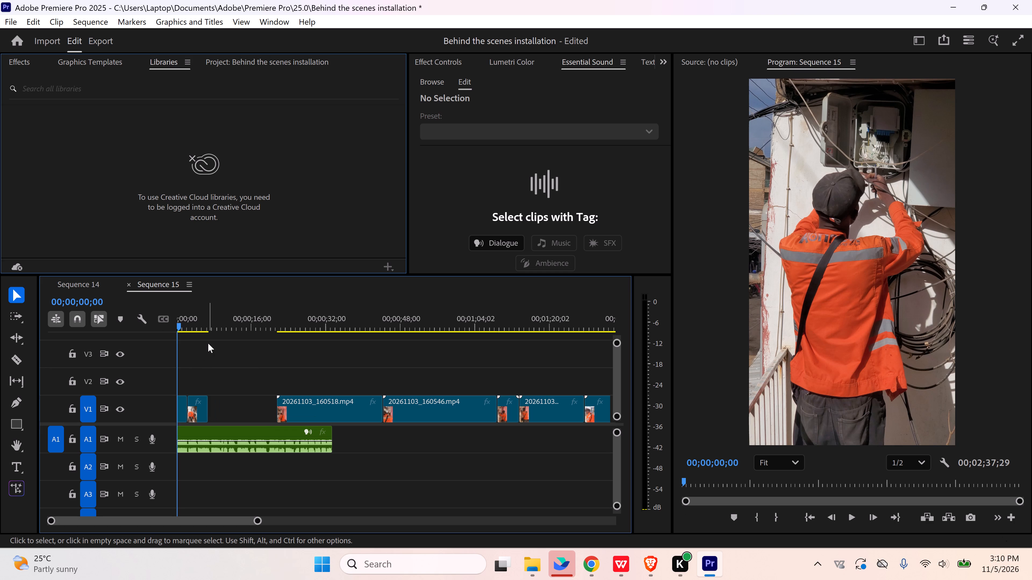
key(space)
key(space)
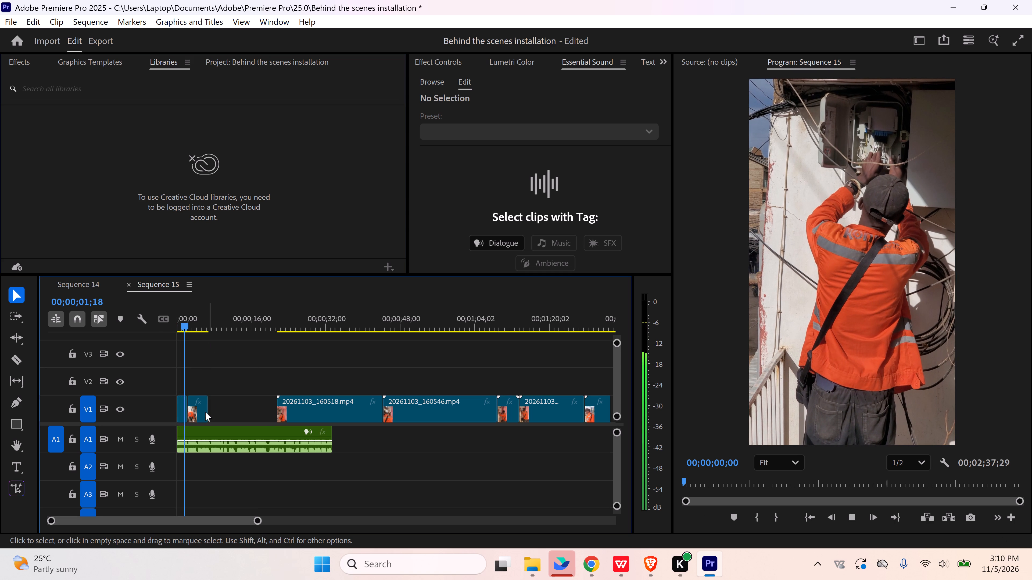
drag(259, 523, 216, 521)
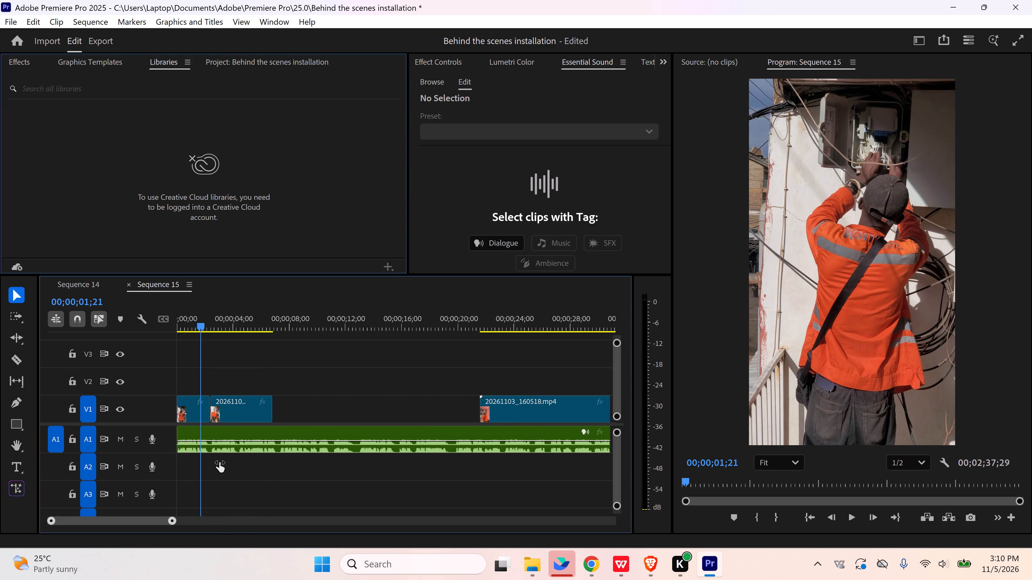
drag(250, 417, 242, 418)
drag(201, 323, 164, 324)
key(space)
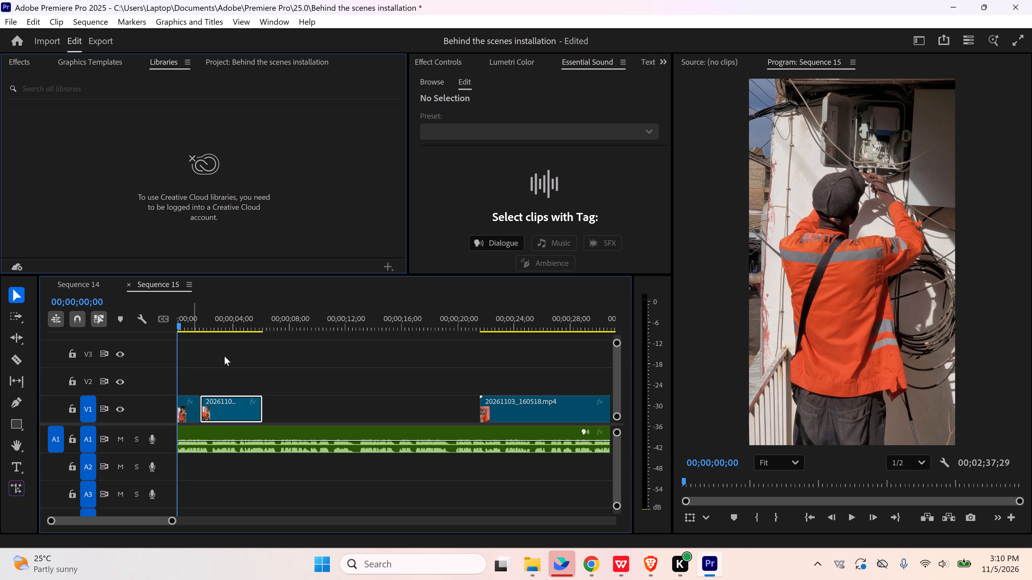
click(224, 356)
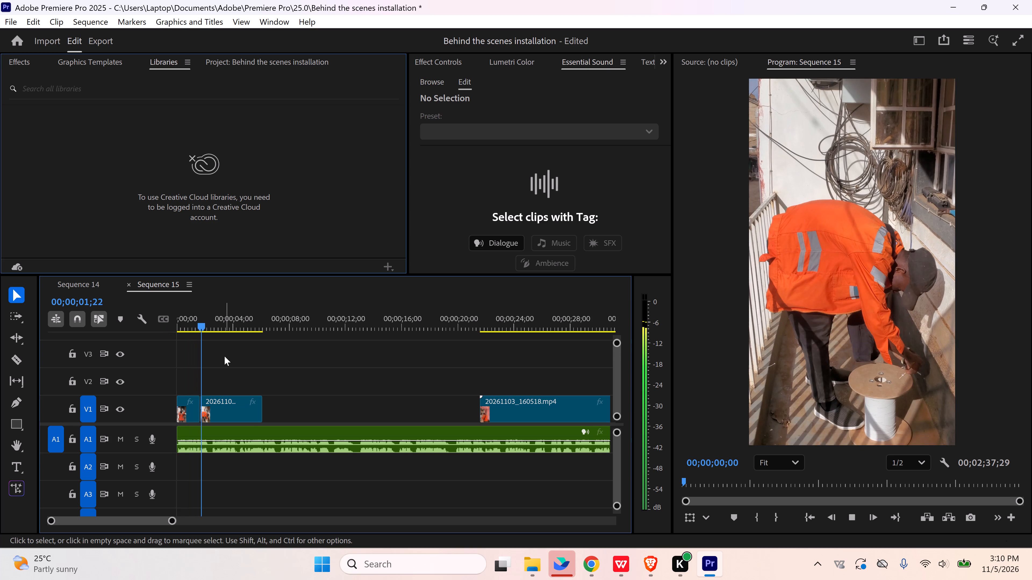
key(space)
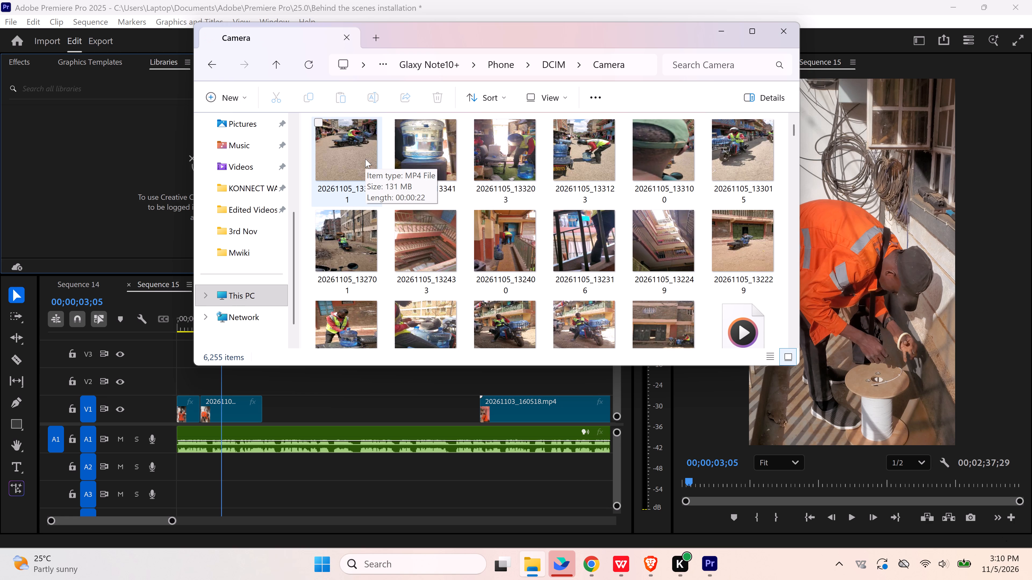
Switch to File Explorer and copy the files from 20261105_133611 through 20261105_123234 in the phone's Camera folder.
click(354, 155)
scroll(567, 207, down, 1)
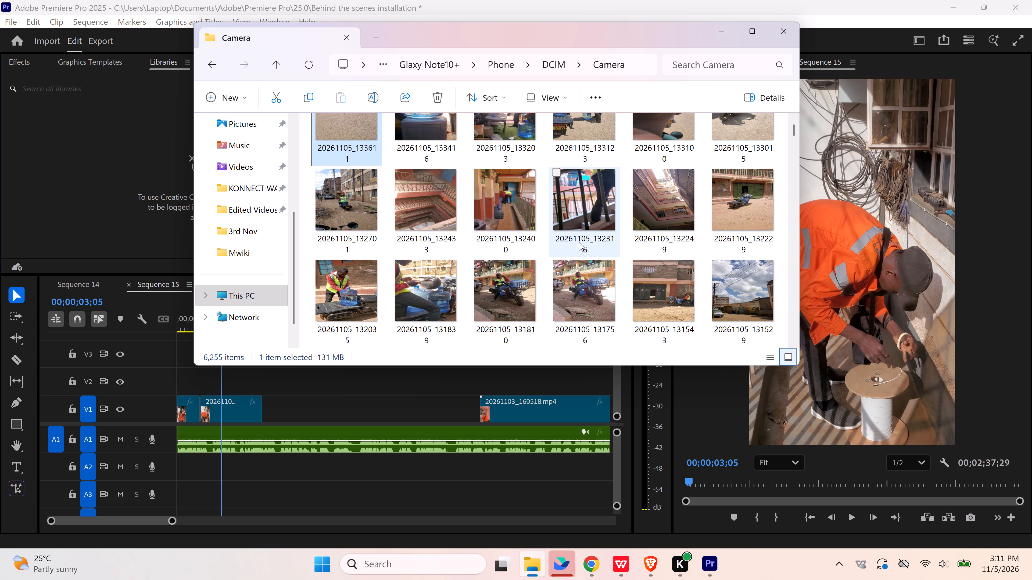
scroll(579, 245, down, 1)
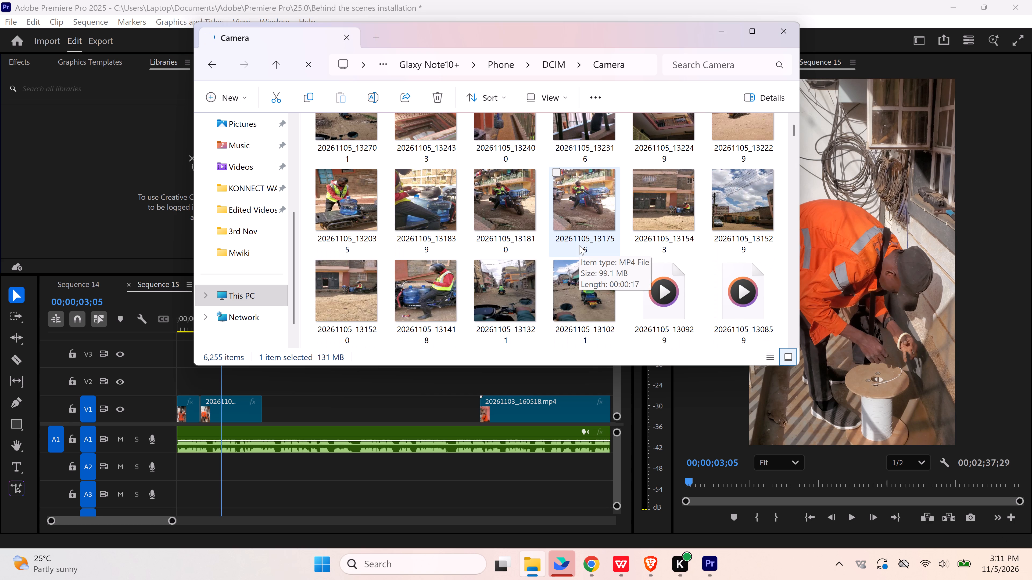
scroll(579, 245, down, 1)
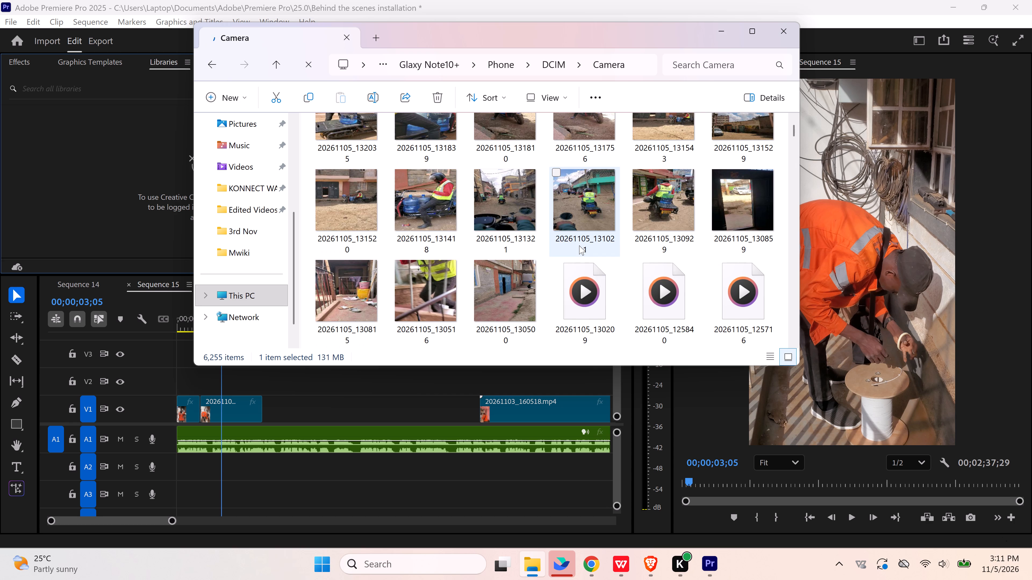
scroll(579, 245, down, 1)
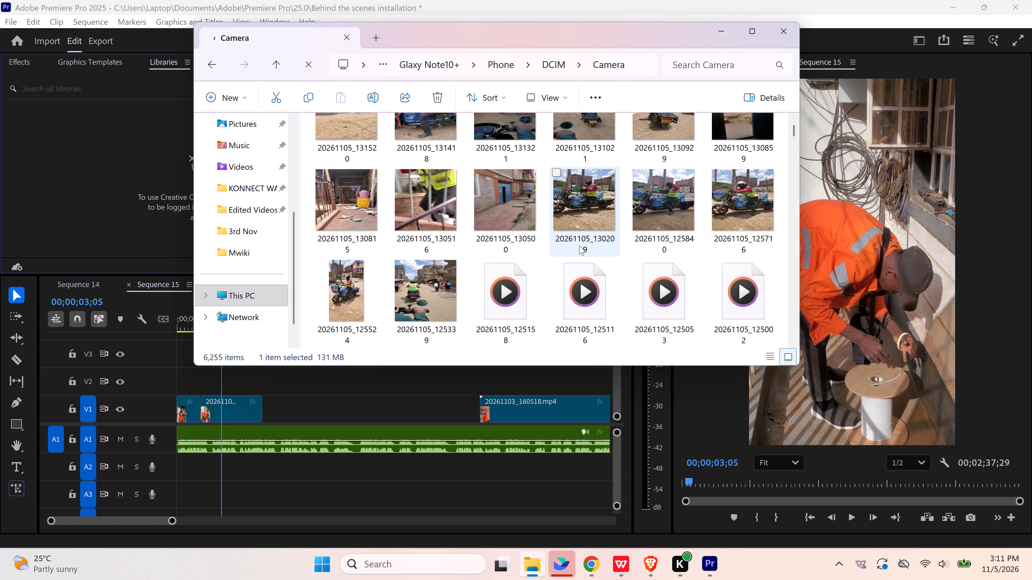
scroll(579, 245, down, 1)
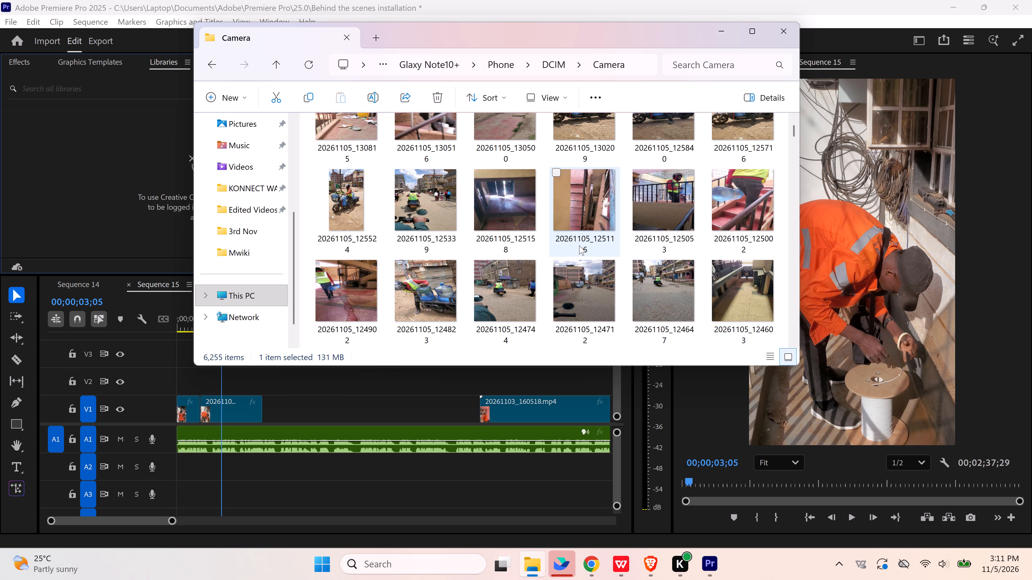
scroll(579, 245, down, 1)
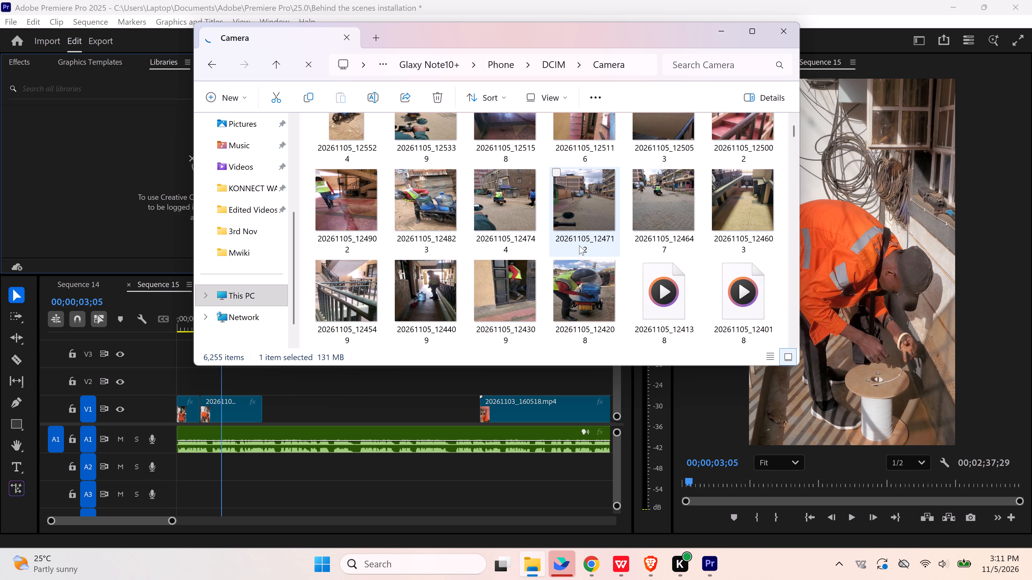
scroll(579, 245, down, 1)
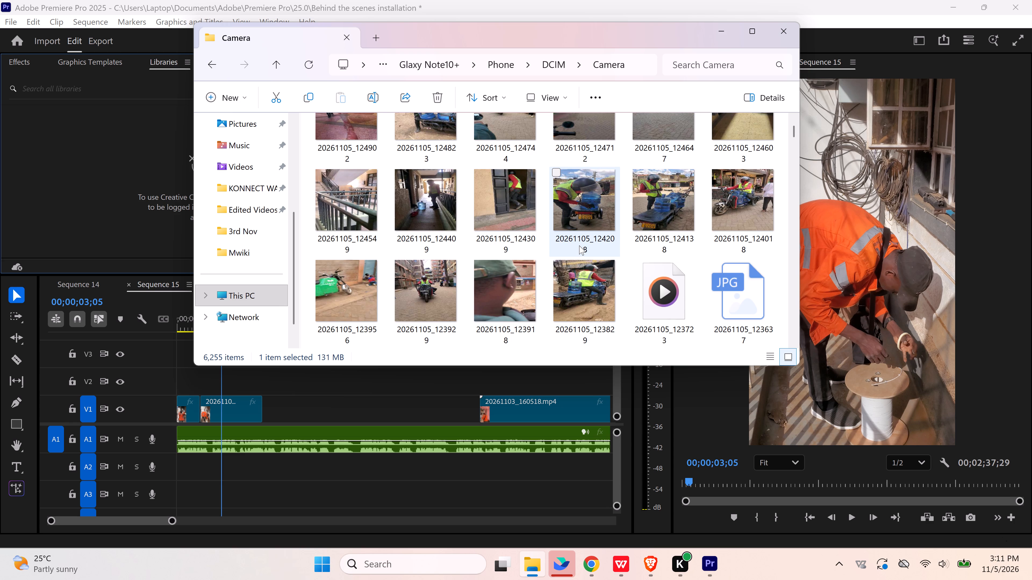
scroll(579, 245, down, 1)
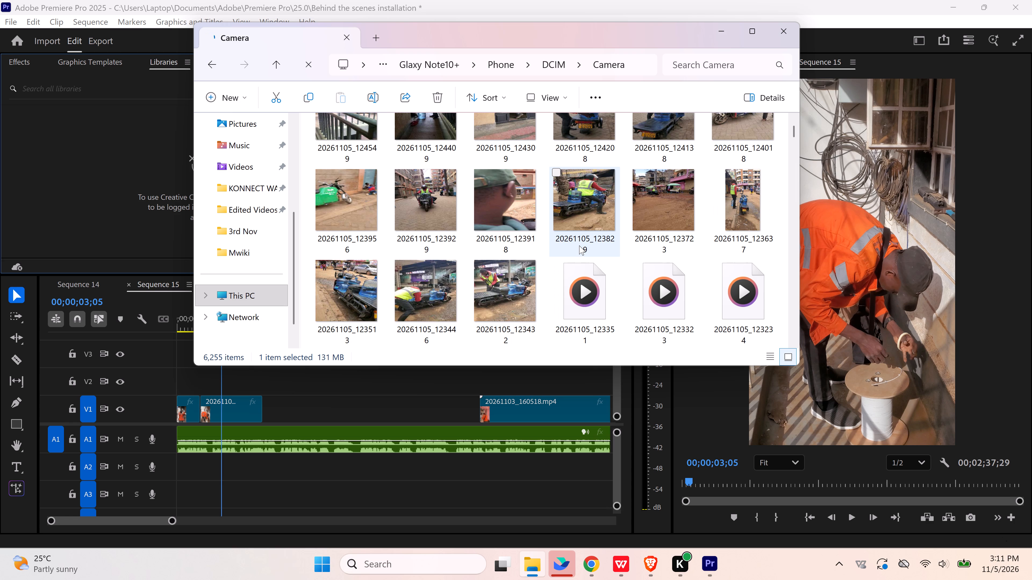
scroll(579, 245, down, 1)
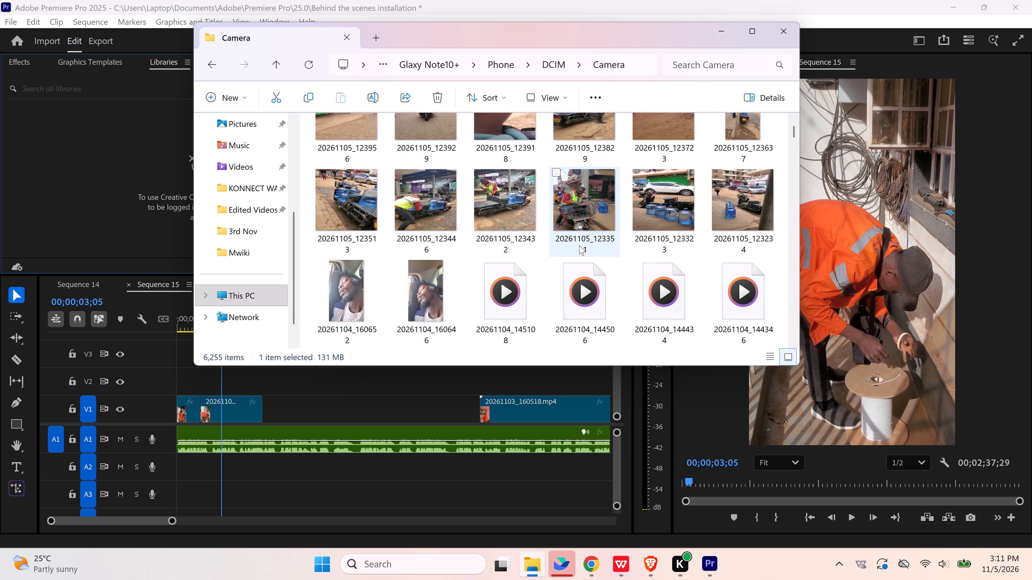
shift+click(759, 202)
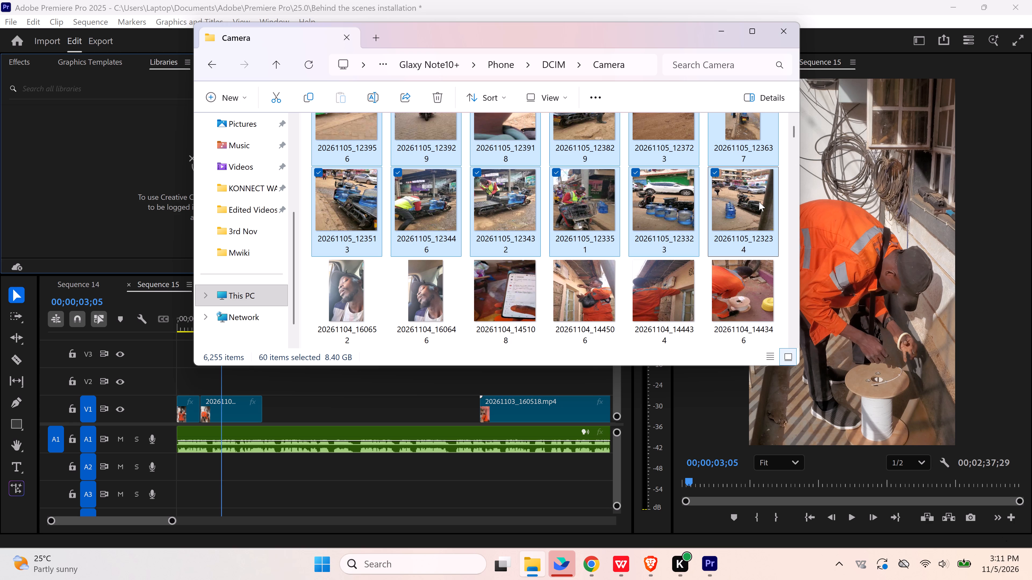
key(ctrl+c)
Create a folder named Media Files on the E: drive in a new File Explorer window.
key(super+e)
scroll(276, 250, down, 3)
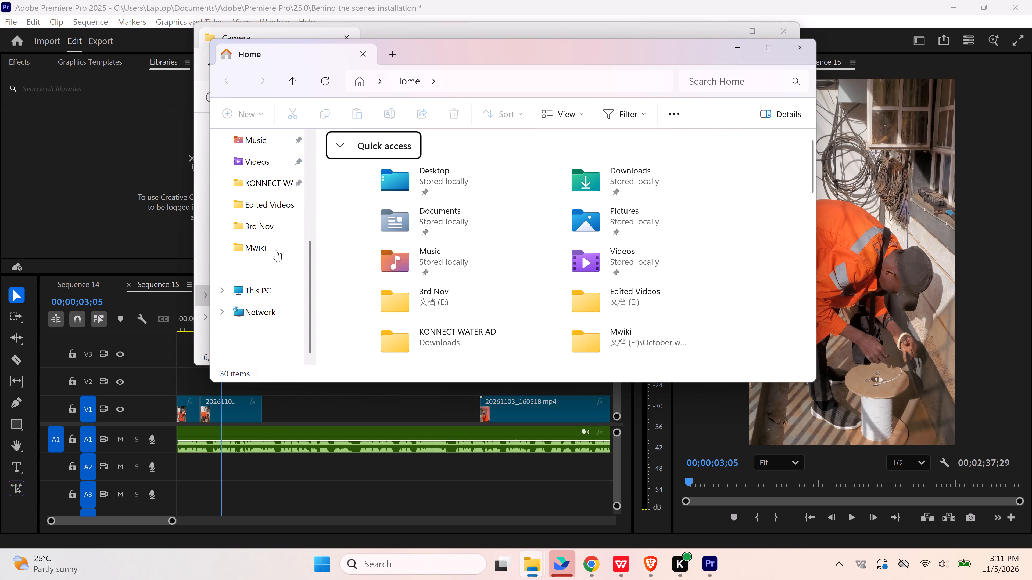
click(267, 290)
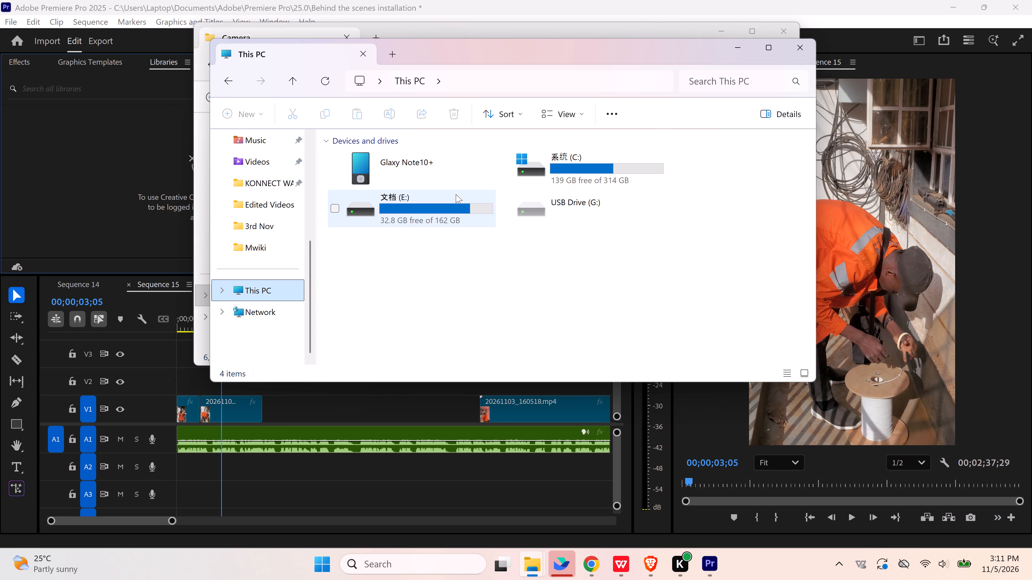
double_click(450, 206)
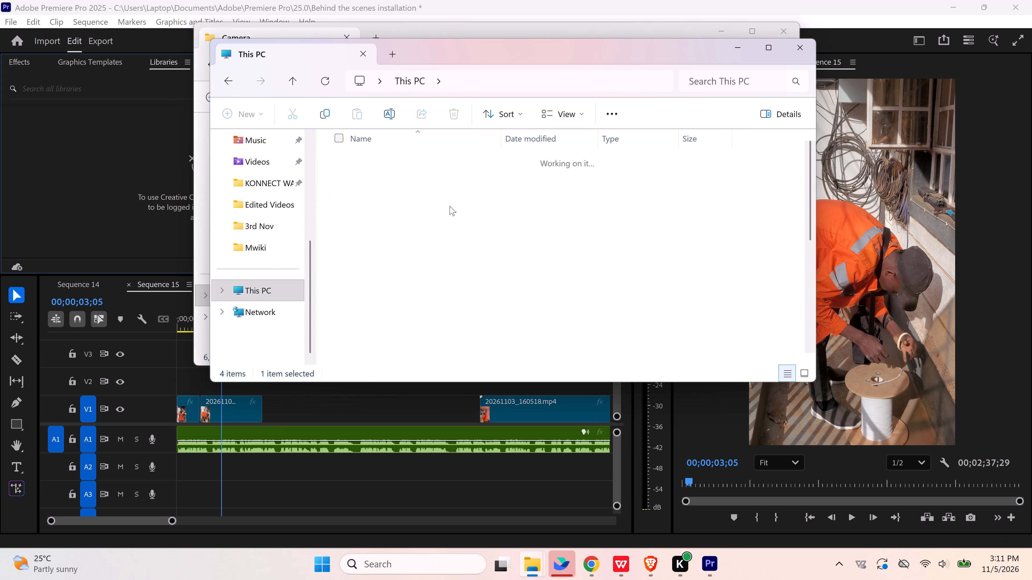
scroll(422, 296, down, 4)
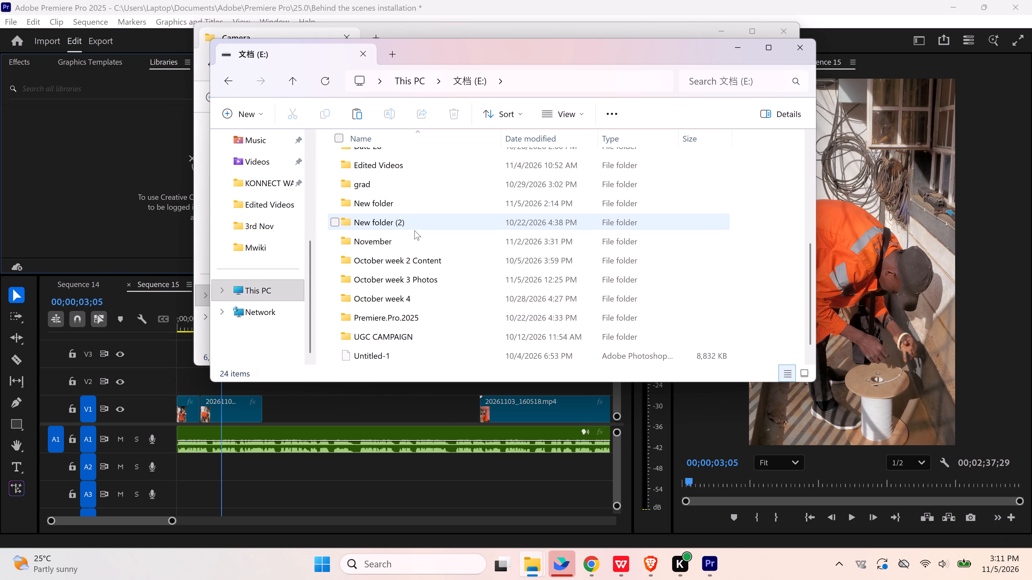
scroll(415, 275, up, 5)
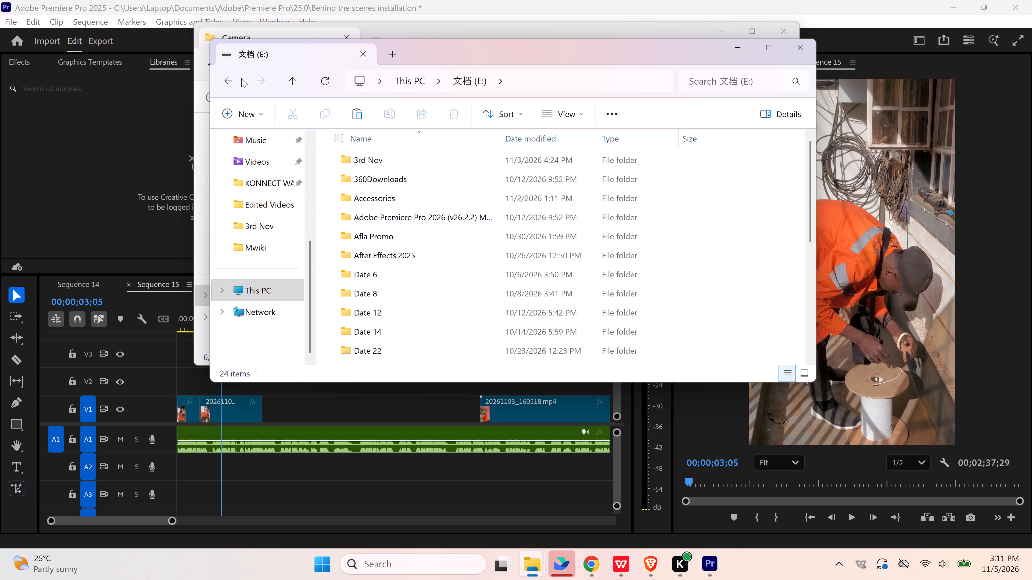
click(238, 115)
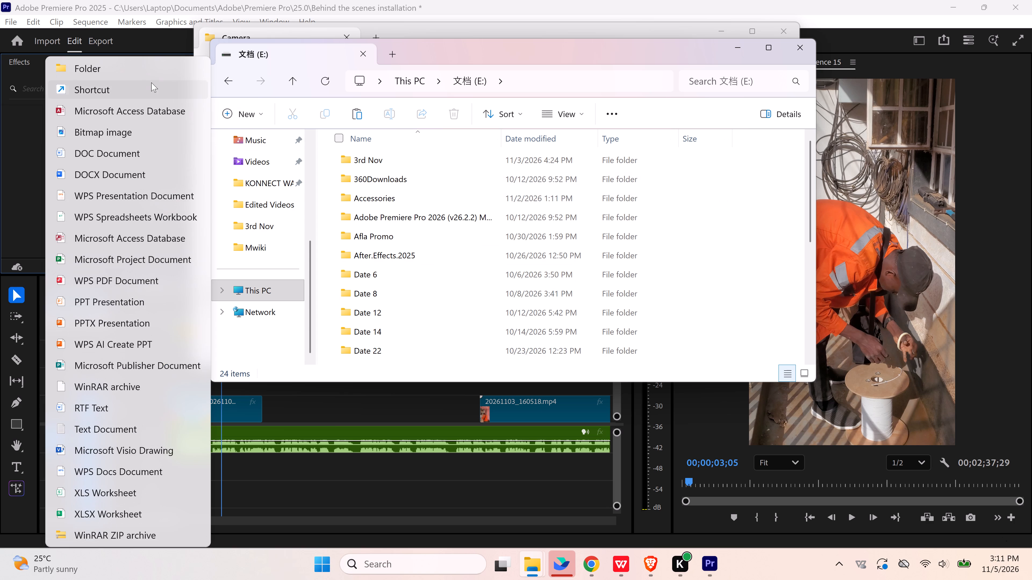
click(144, 71)
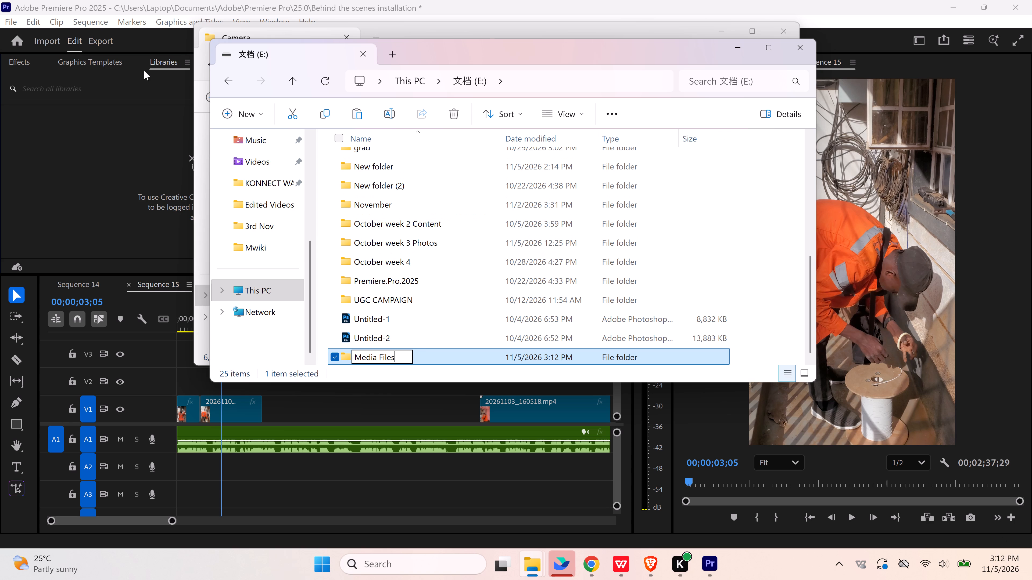
click(468, 259)
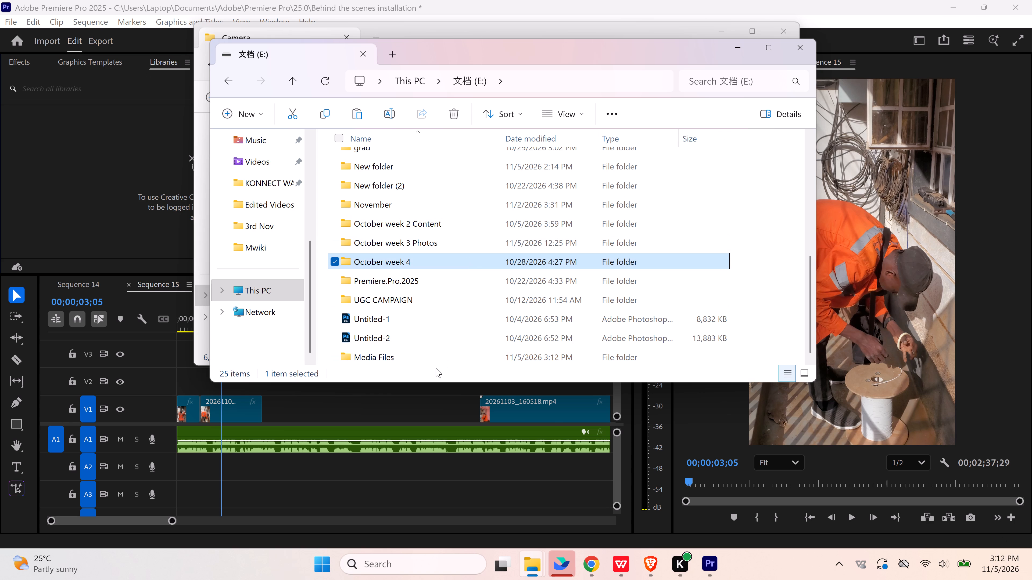
Create a folder named Konnect Water inside the Media Files folder.
double_click(433, 358)
click(424, 274)
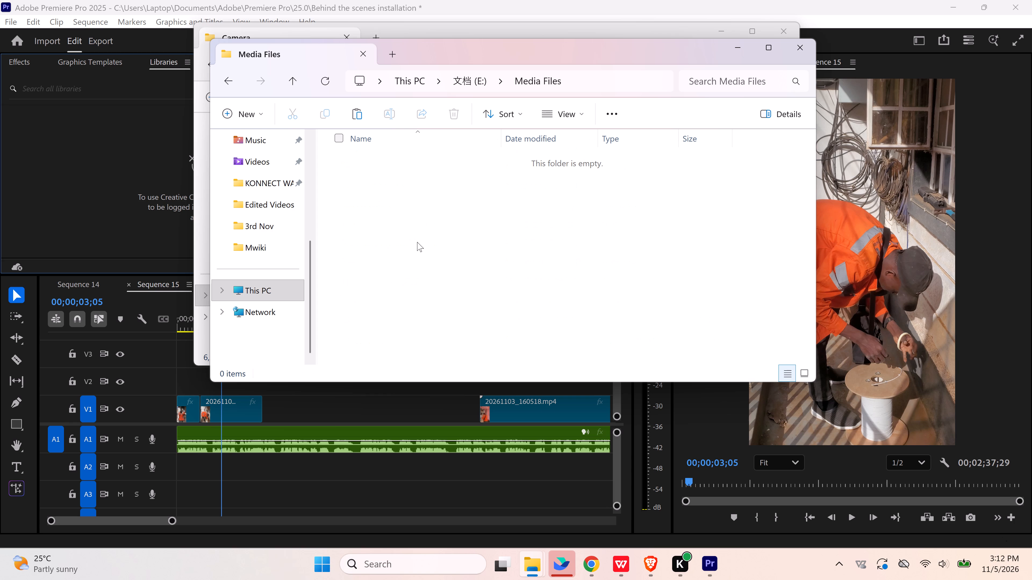
right_click(409, 223)
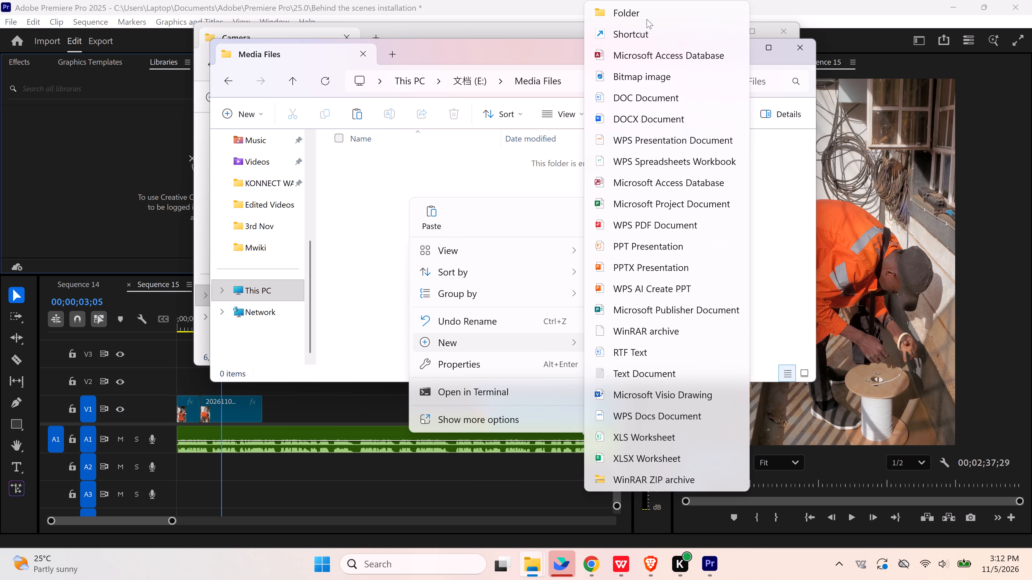
click(646, 16)
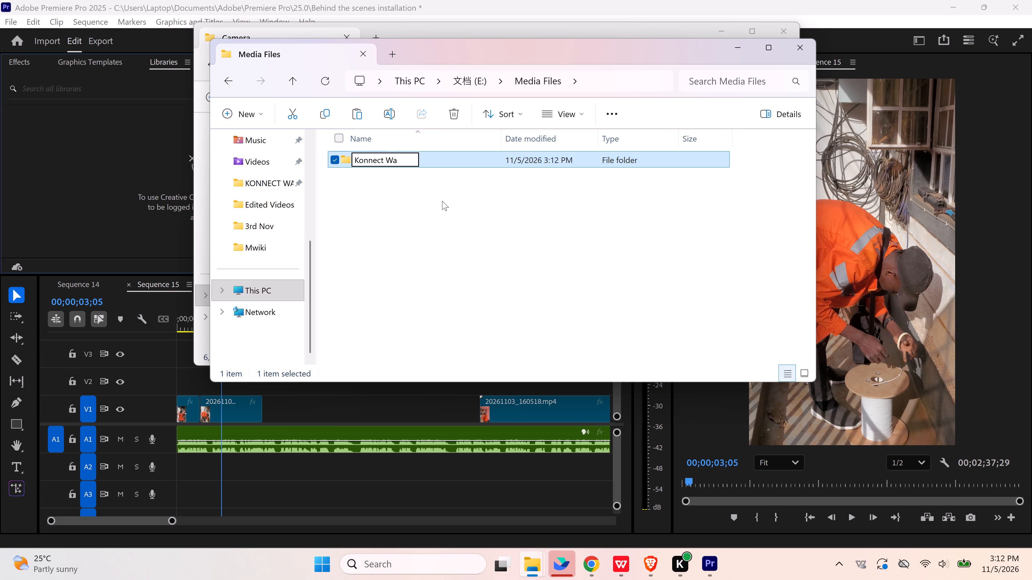
click(442, 201)
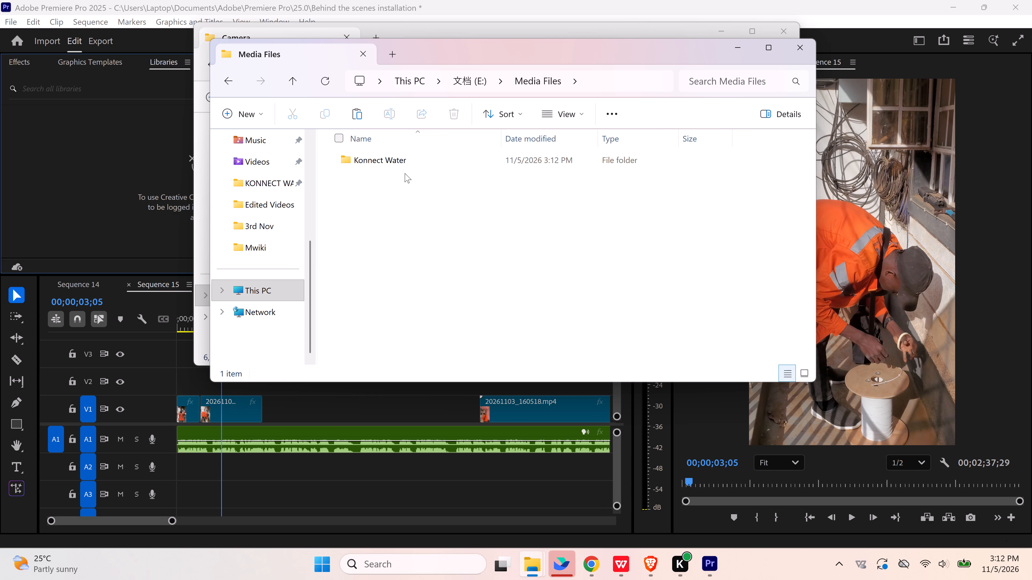
Paste the copied phone Camera files into the Konnect Water folder.
double_click(403, 163)
click(415, 226)
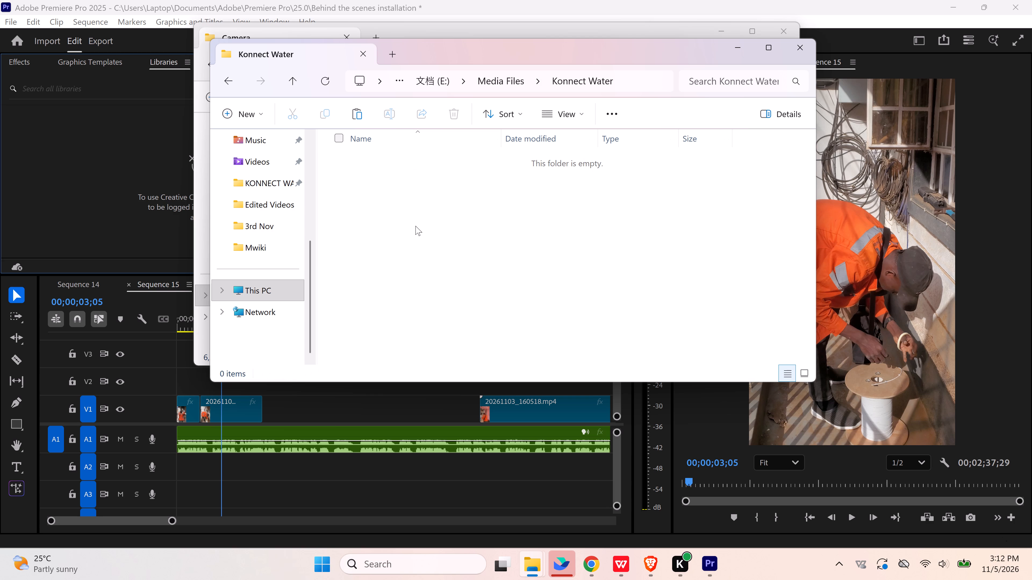
key(ctrl+v)
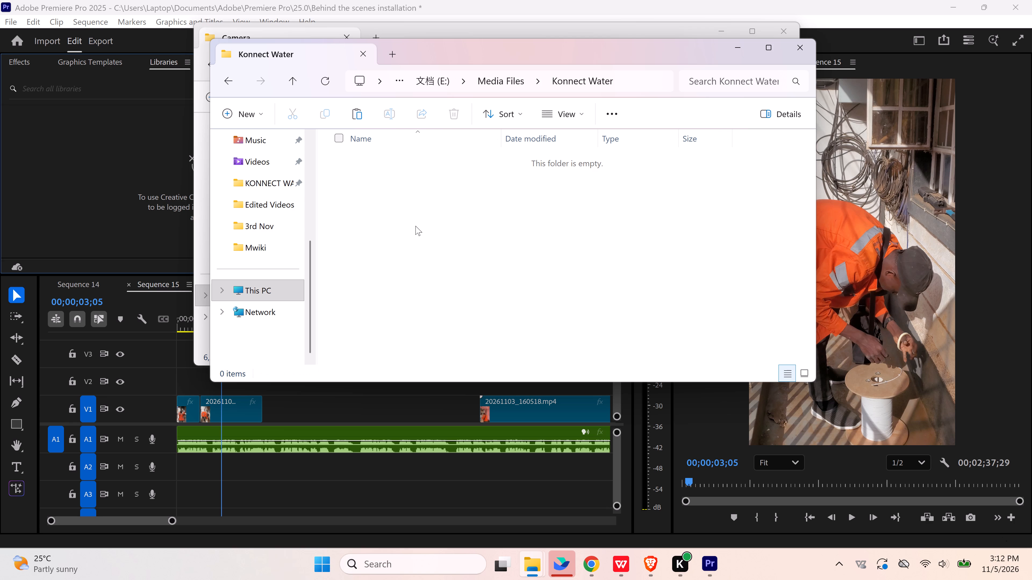
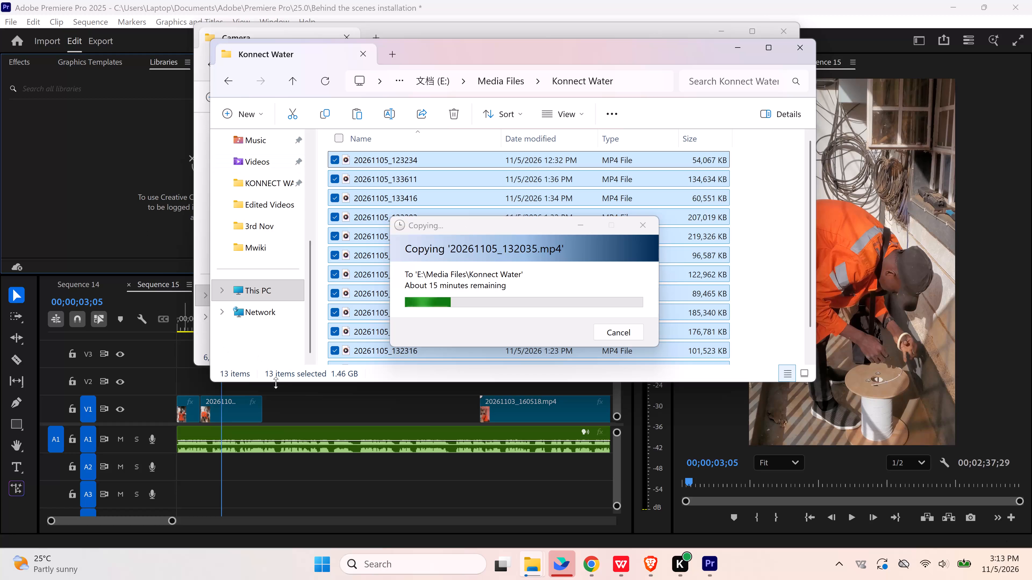
Switch to Premiere Pro, play back the opening shots, and delete the second V1 clip, 20261103_160424.mp4, together with the gap after it.
click(293, 408)
drag(222, 326, 209, 328)
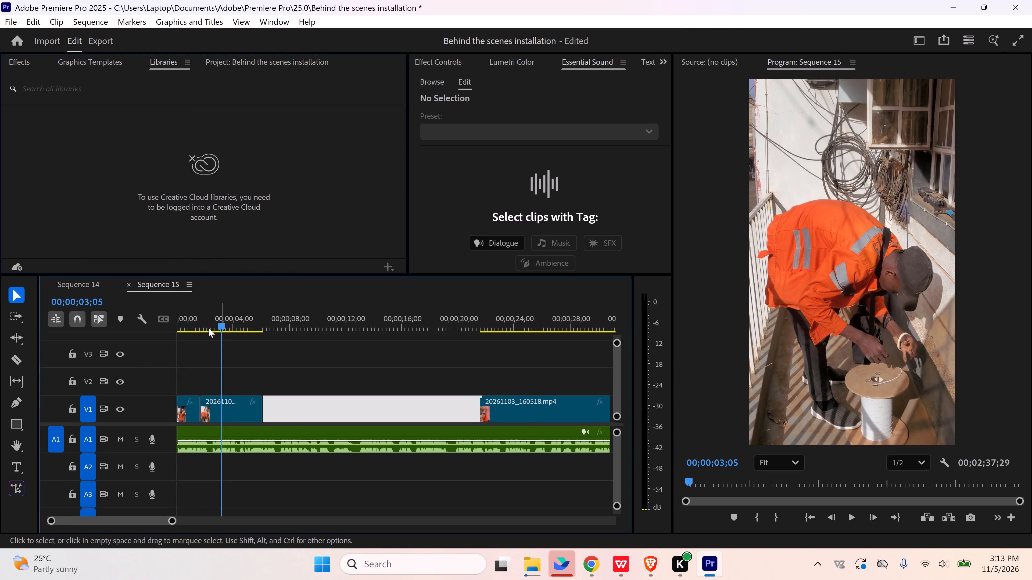
drag(209, 328, 196, 331)
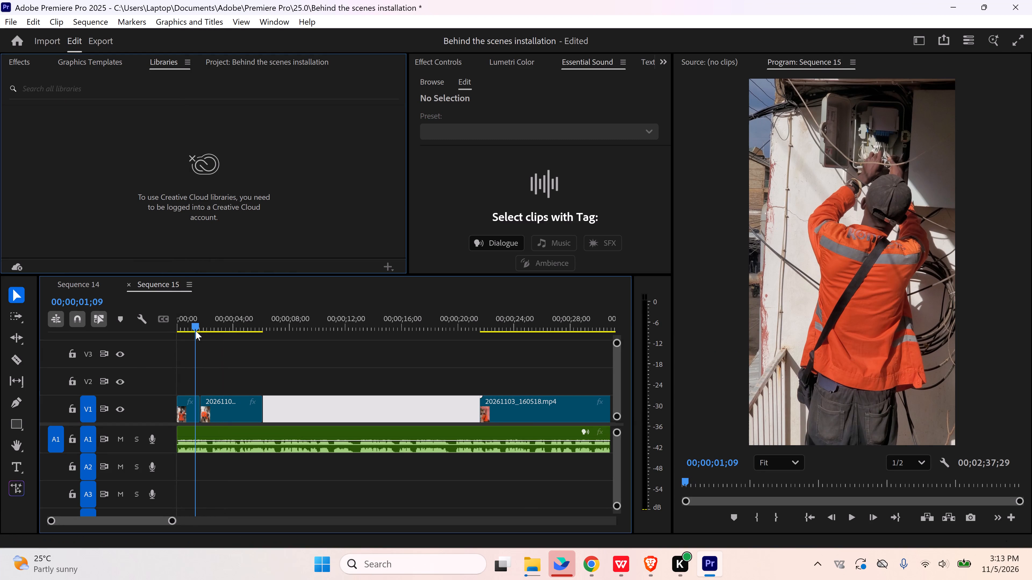
key(space)
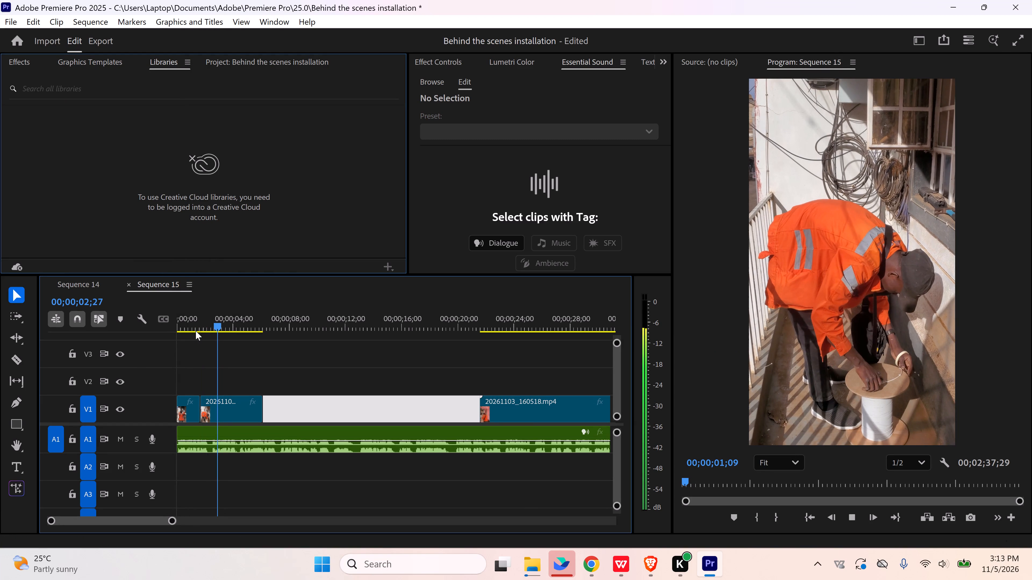
click(269, 376)
key(space)
click(244, 410)
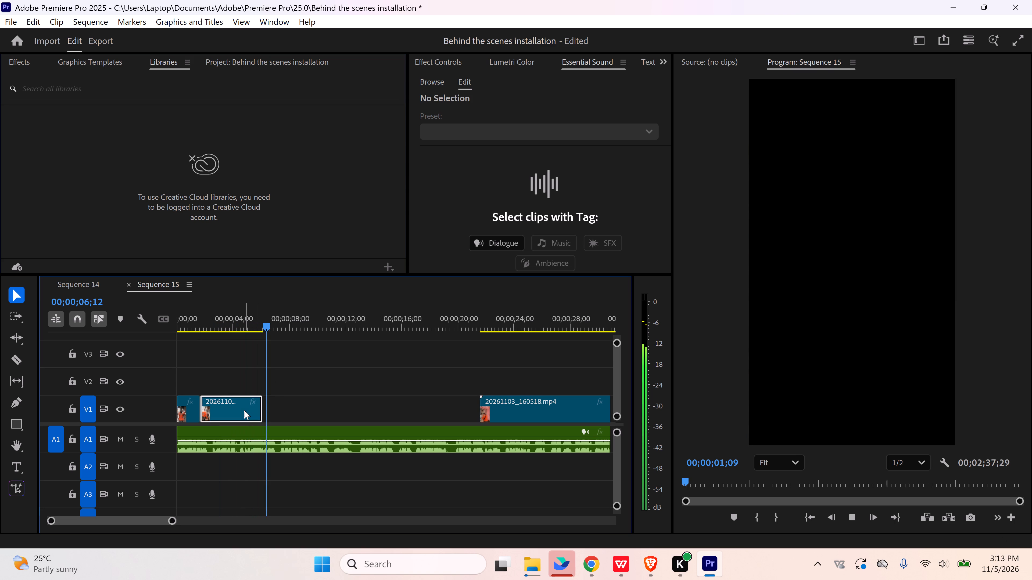
key(space)
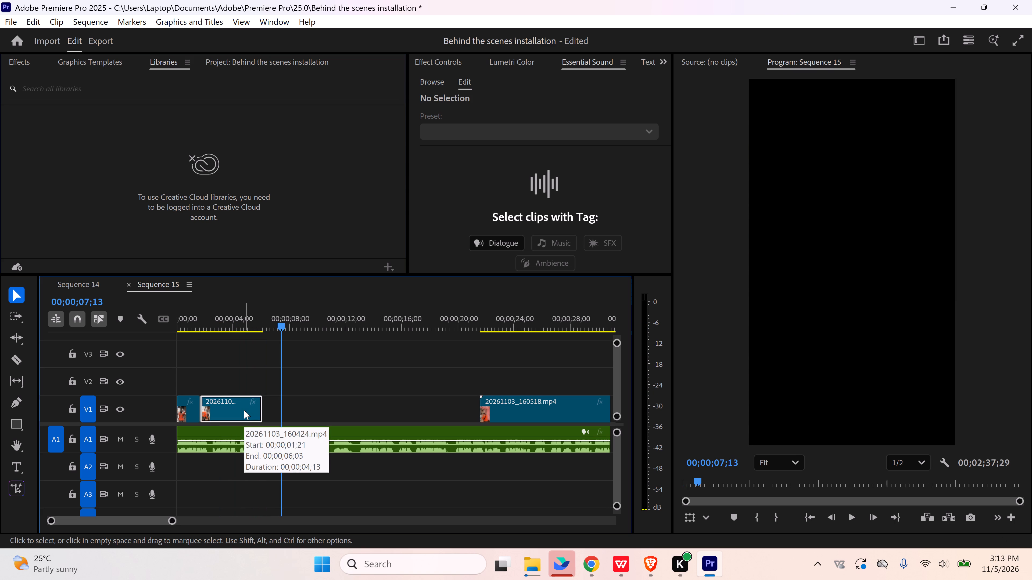
key(Delete)
click(247, 412)
key(Delete)
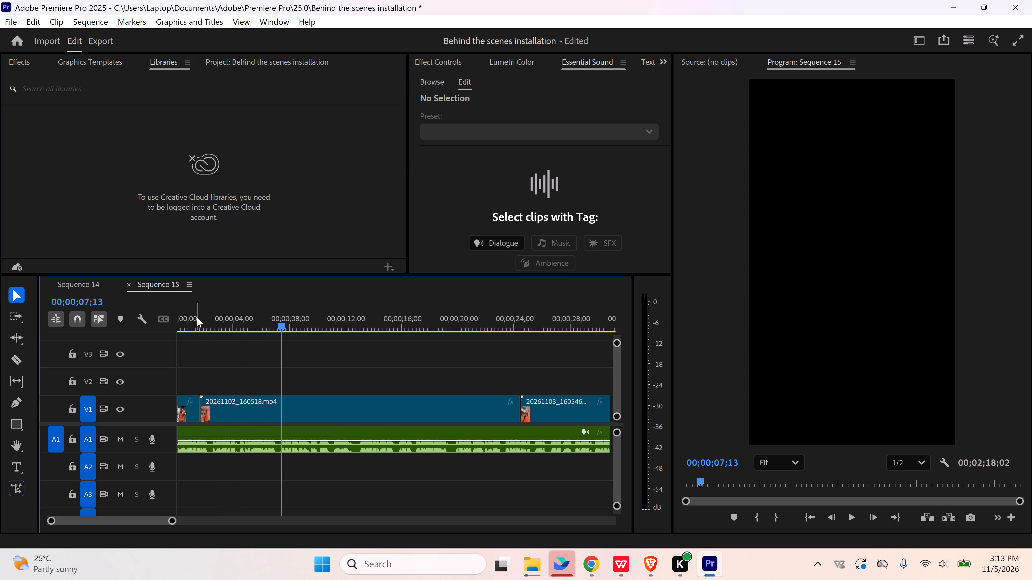
Review 20261103_160518.mp4 on V1 and split it at 00;00;13;16, where the technician holds the tester.
click(197, 318)
key(space)
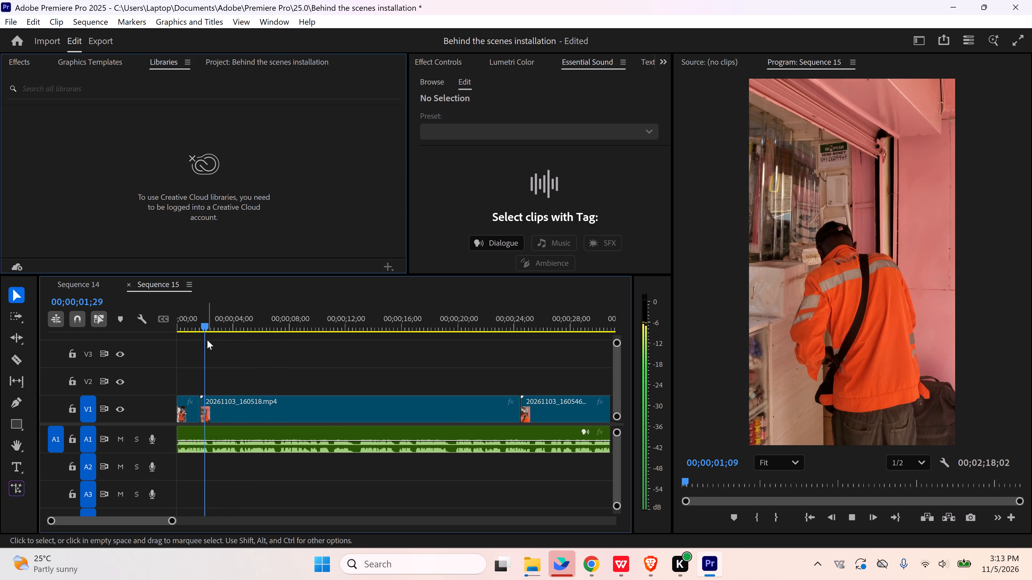
key(space)
drag(216, 325, 239, 327)
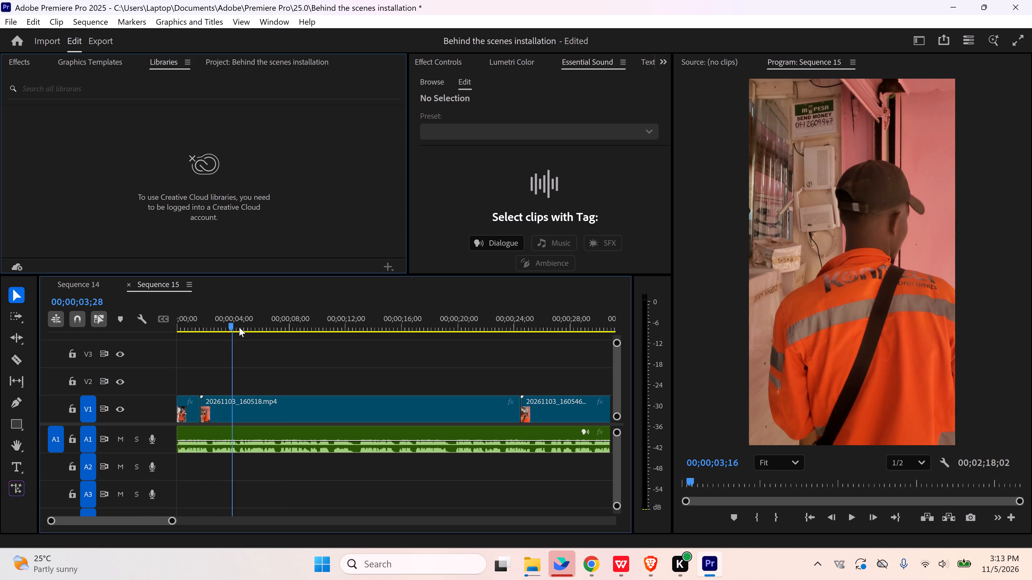
drag(239, 327, 254, 331)
key(space)
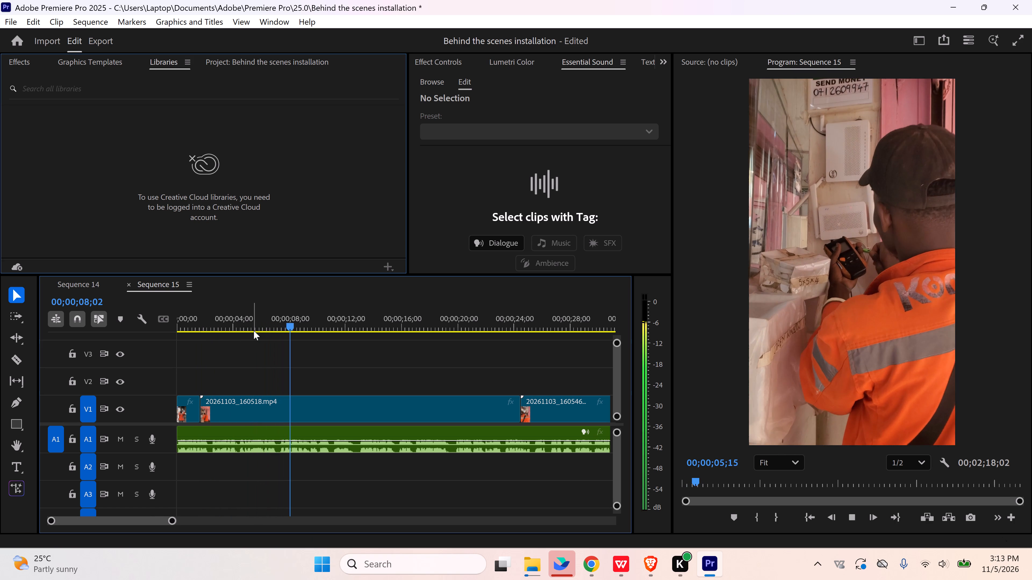
key(space)
key(space)
drag(302, 324, 289, 326)
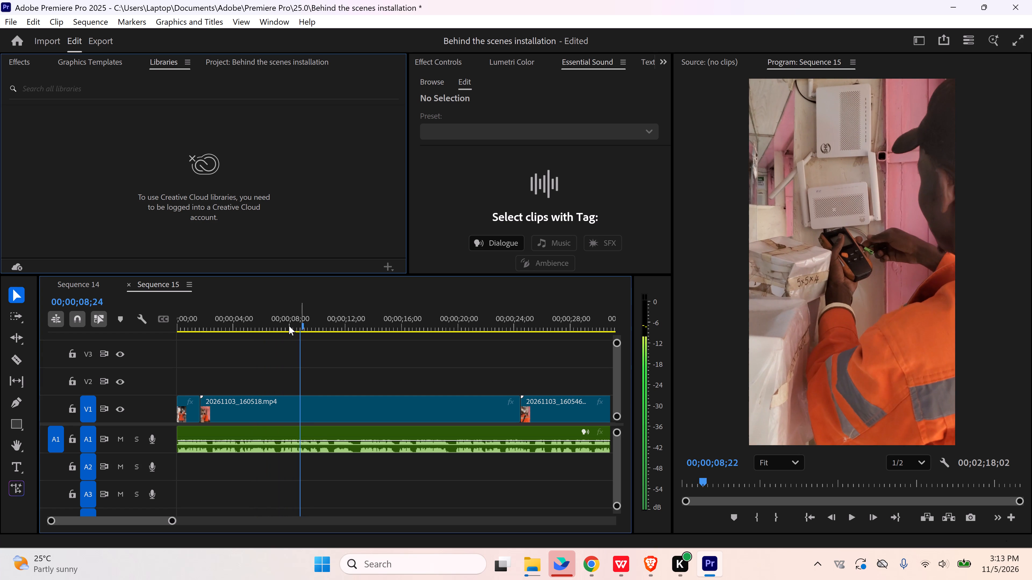
drag(289, 326, 266, 330)
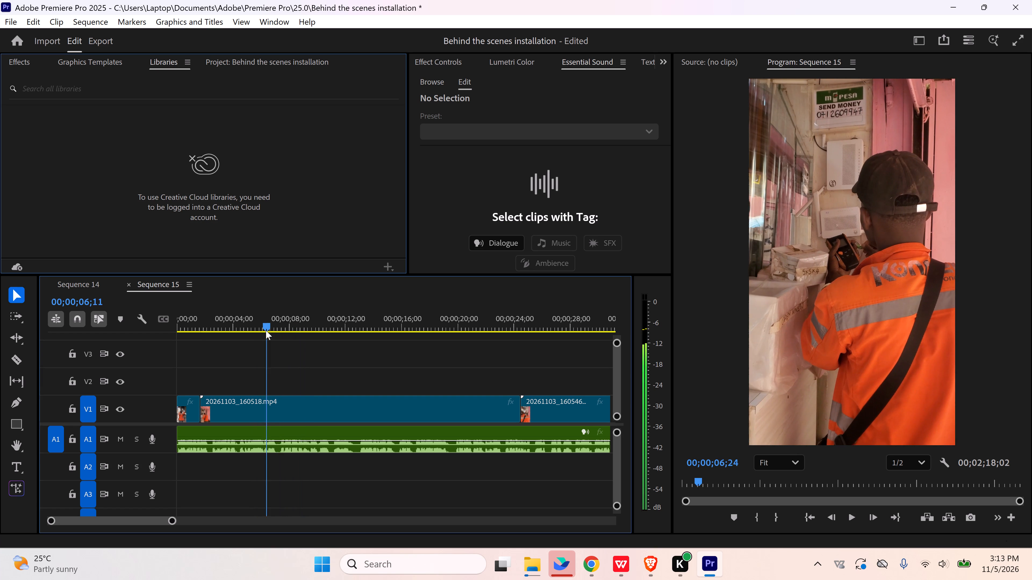
drag(266, 330, 325, 331)
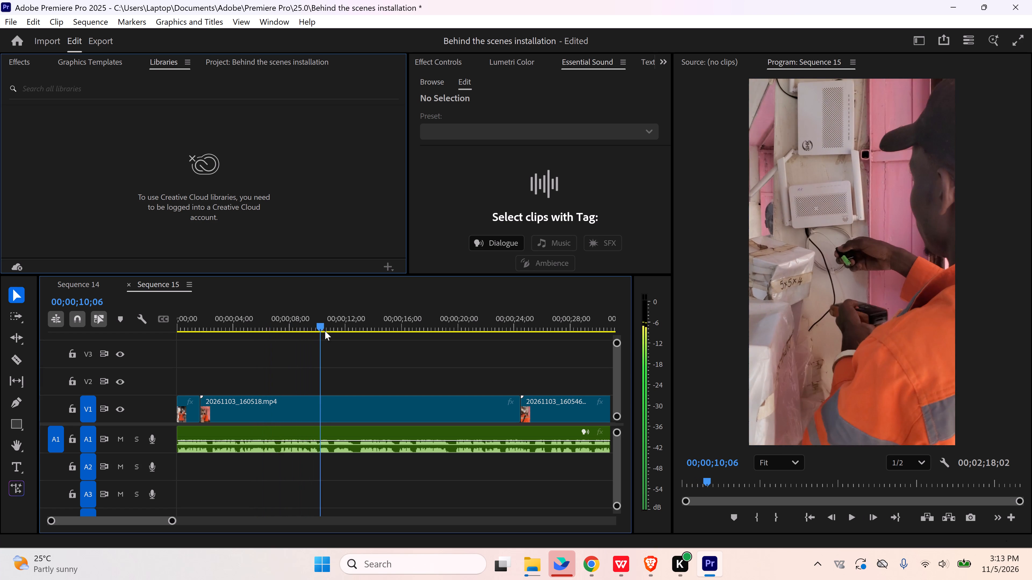
drag(325, 331, 322, 334)
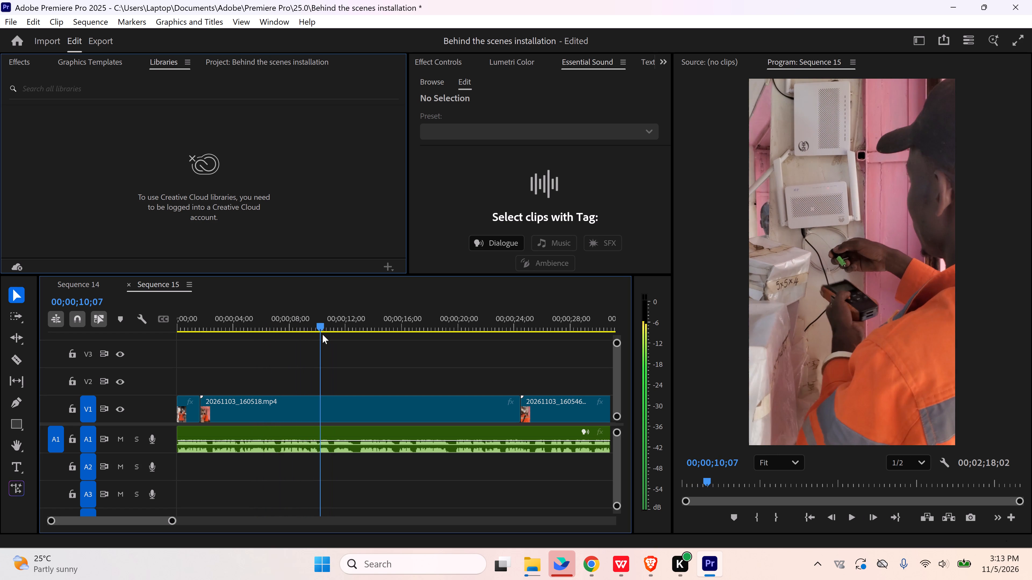
drag(322, 334, 418, 334)
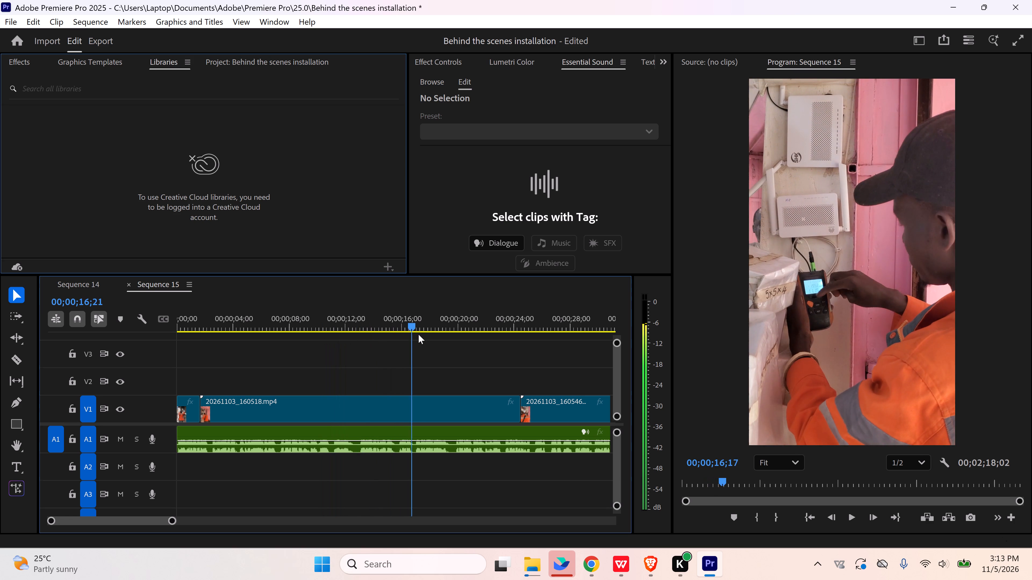
drag(418, 334, 480, 339)
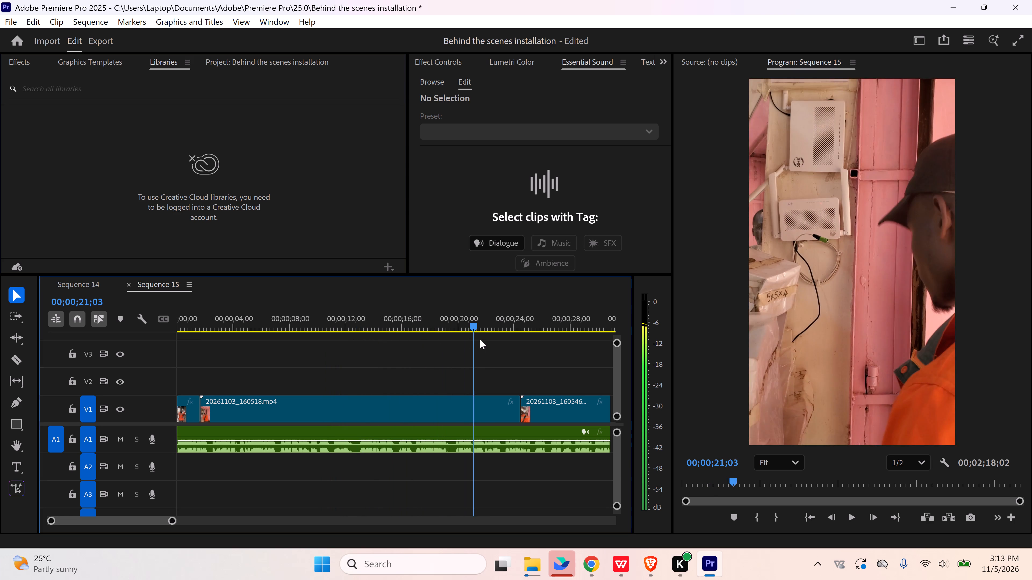
drag(480, 339, 425, 350)
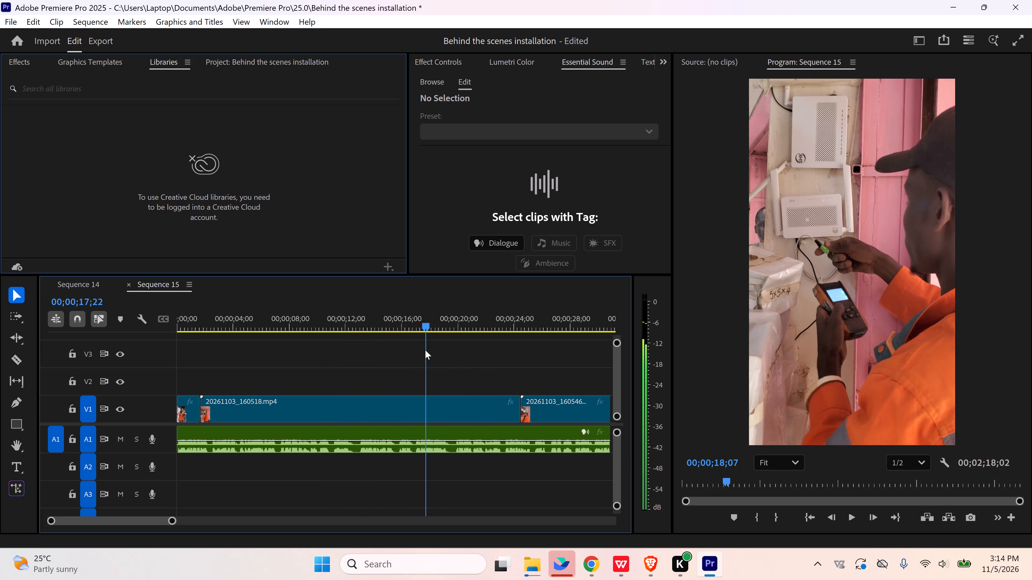
drag(425, 350, 376, 348)
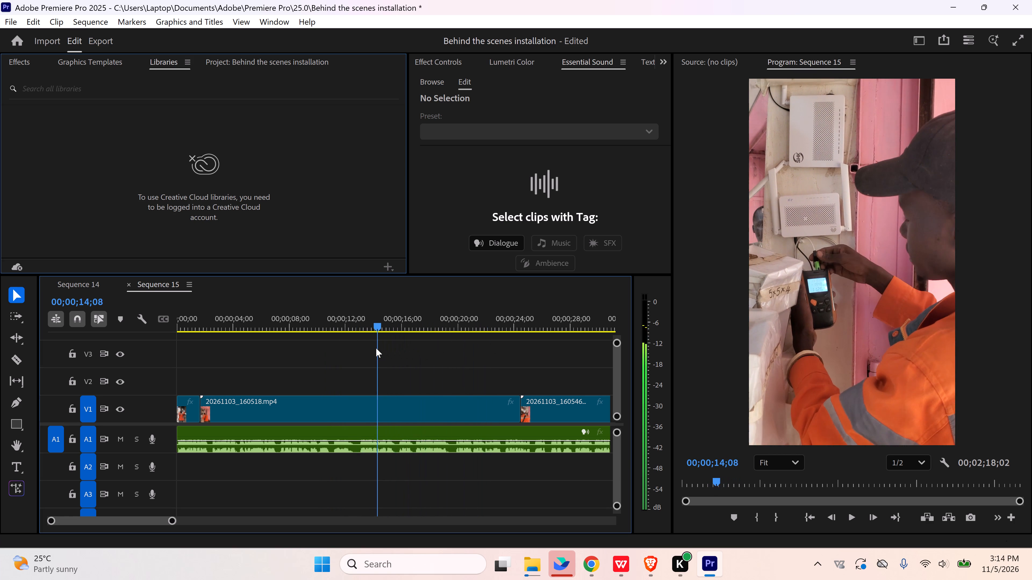
drag(376, 348, 369, 348)
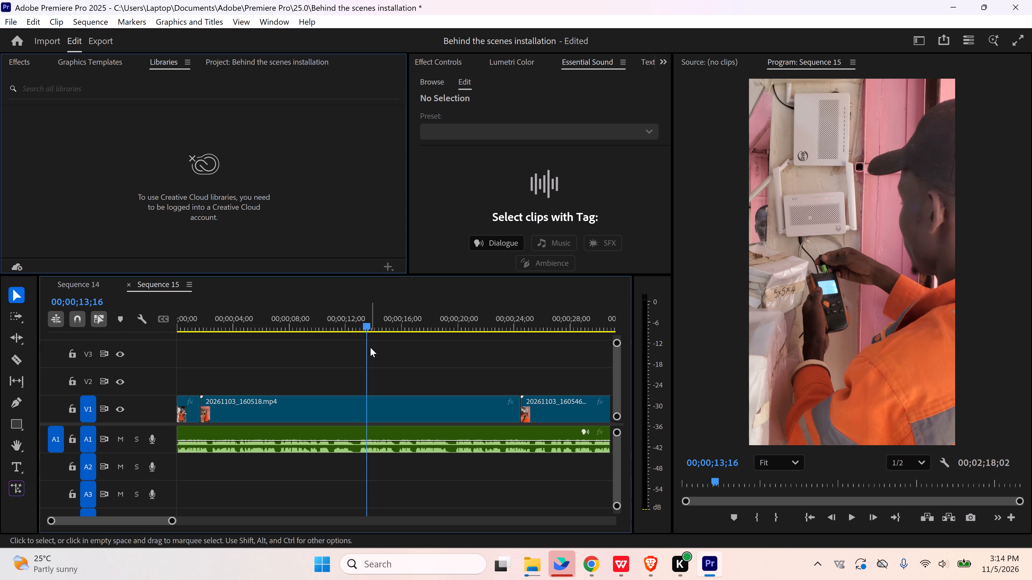
key(c)
click(368, 413)
key(v)
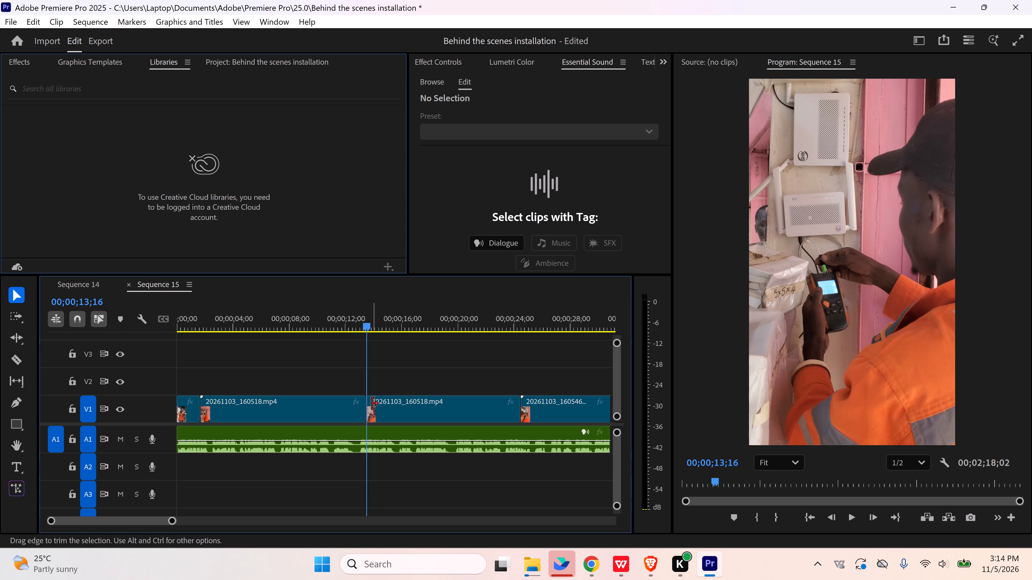
Delete the part of 20261103_160518.mp4 before the cut, leaving its gap open.
click(311, 408)
key(Delete)
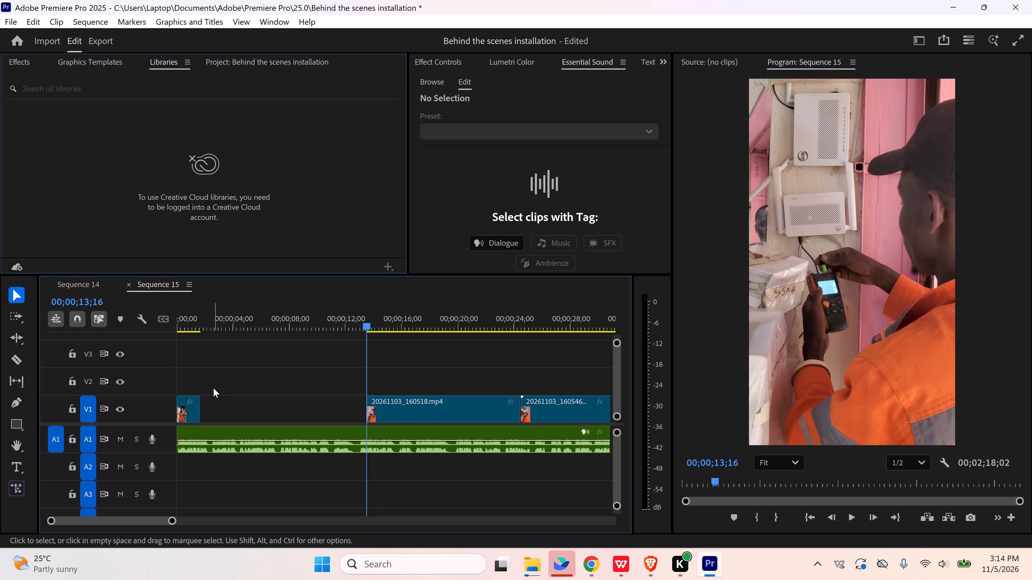
click(221, 392)
Move the opening V1 shot to about 5 seconds and place the remaining 20261103_160518.mp4 at the start of the sequence on V2.
drag(145, 521, 128, 525)
key(Home)
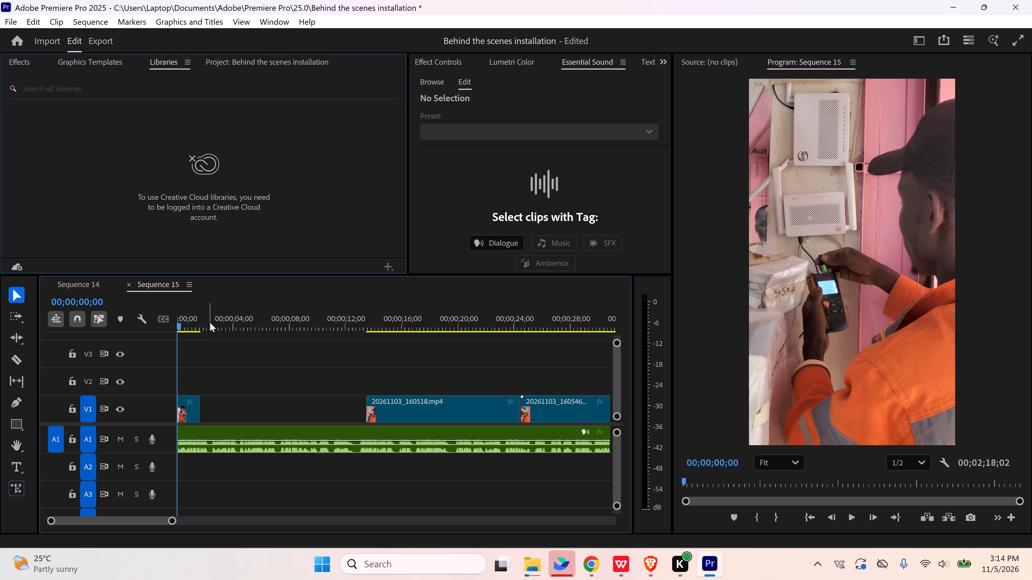
drag(189, 417, 242, 415)
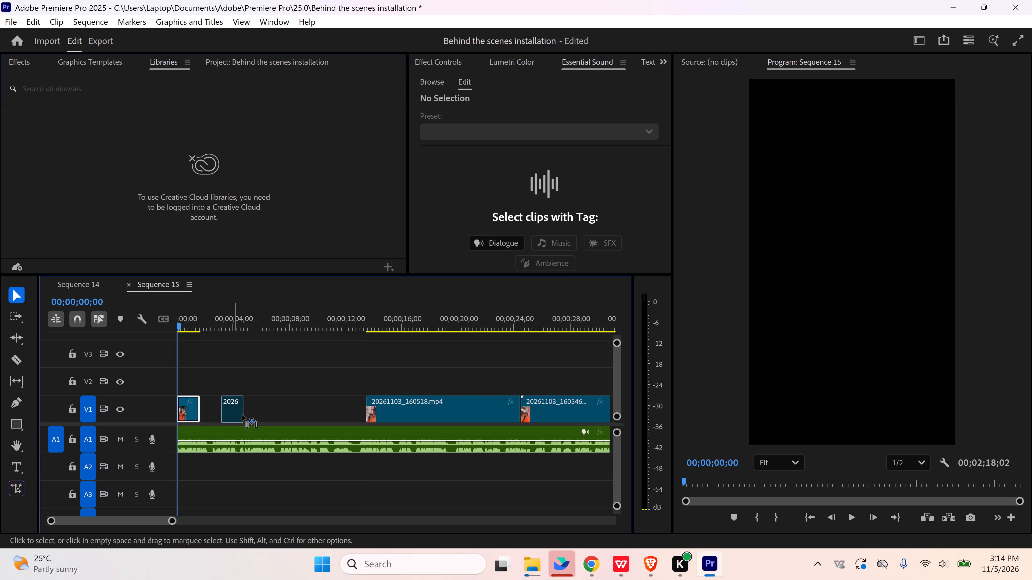
drag(242, 415, 258, 413)
drag(433, 412, 345, 392)
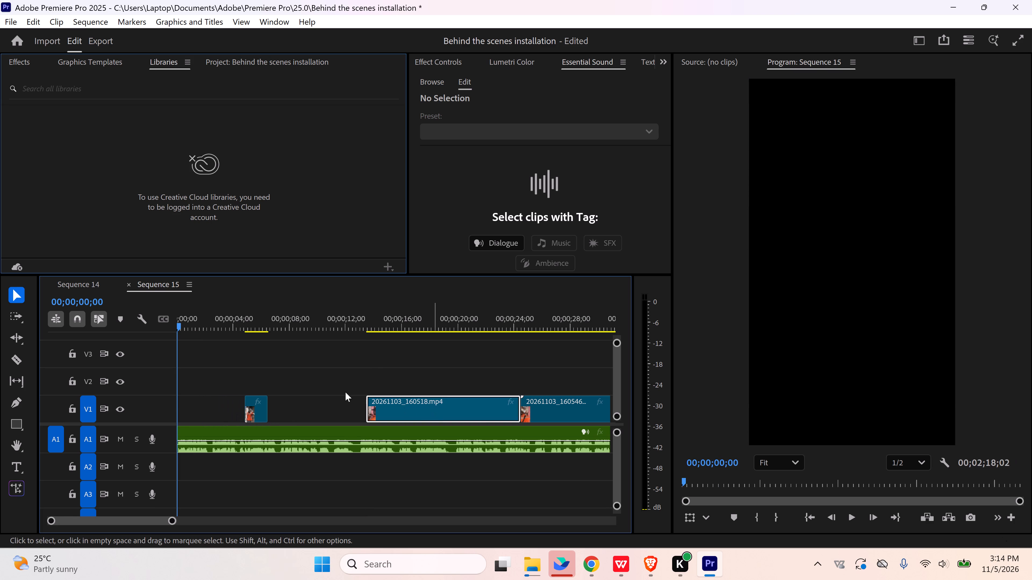
drag(345, 392, 212, 377)
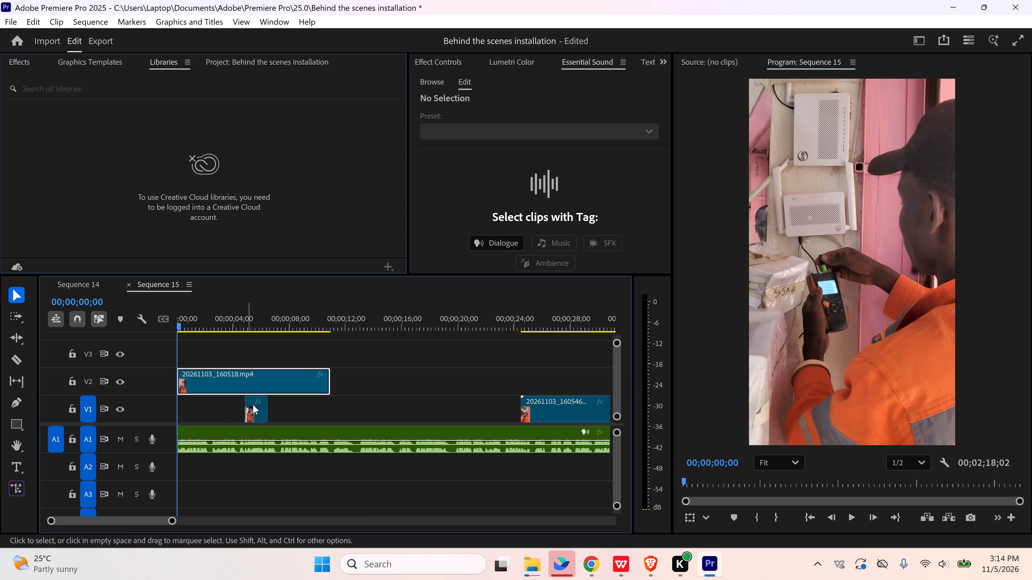
Play the V2 clip, split it at 00;00;02;08, and move the first piece down to the start of V1.
key(space)
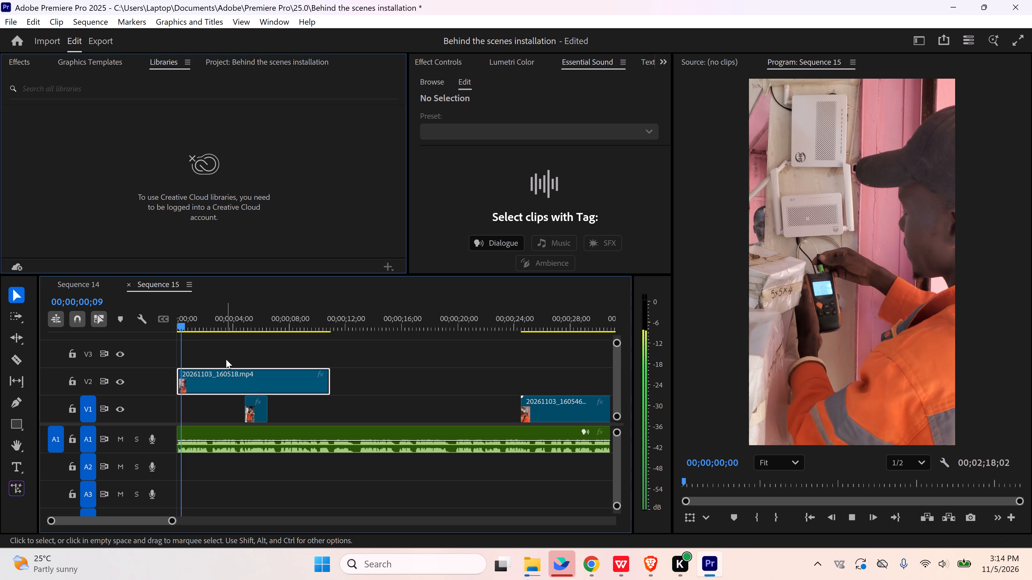
key(space)
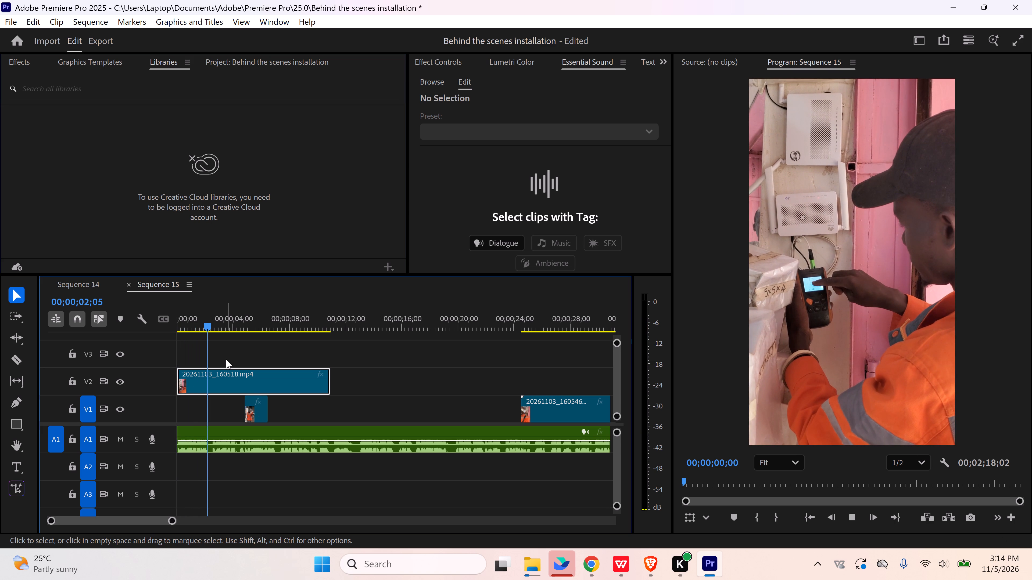
key(c)
click(210, 383)
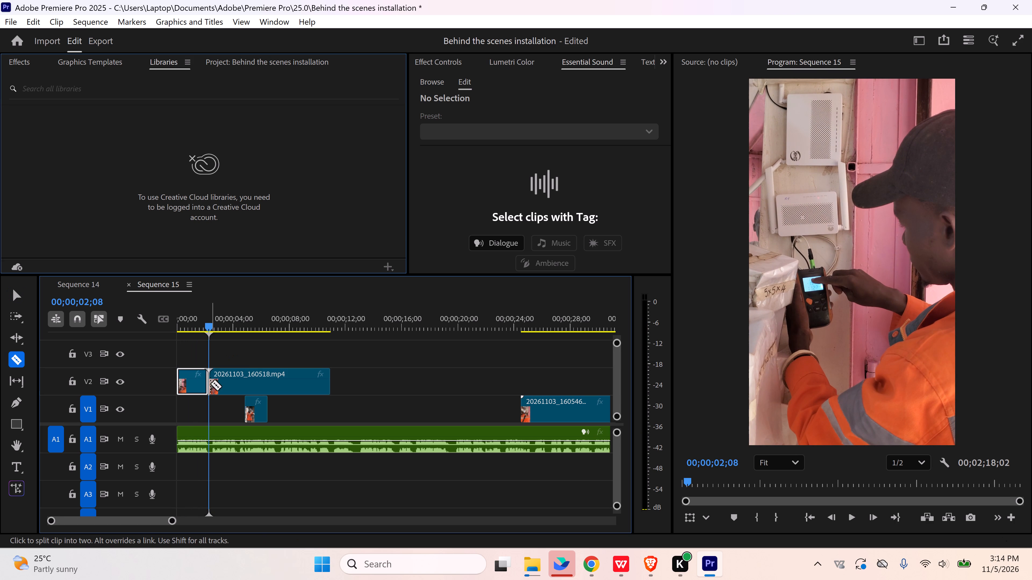
key(v)
drag(194, 389, 188, 409)
Move the remaining V2 piece to about 10 seconds and butt the short meter-box shot against the first V1 shot at 00;00;02;08.
drag(257, 384, 361, 391)
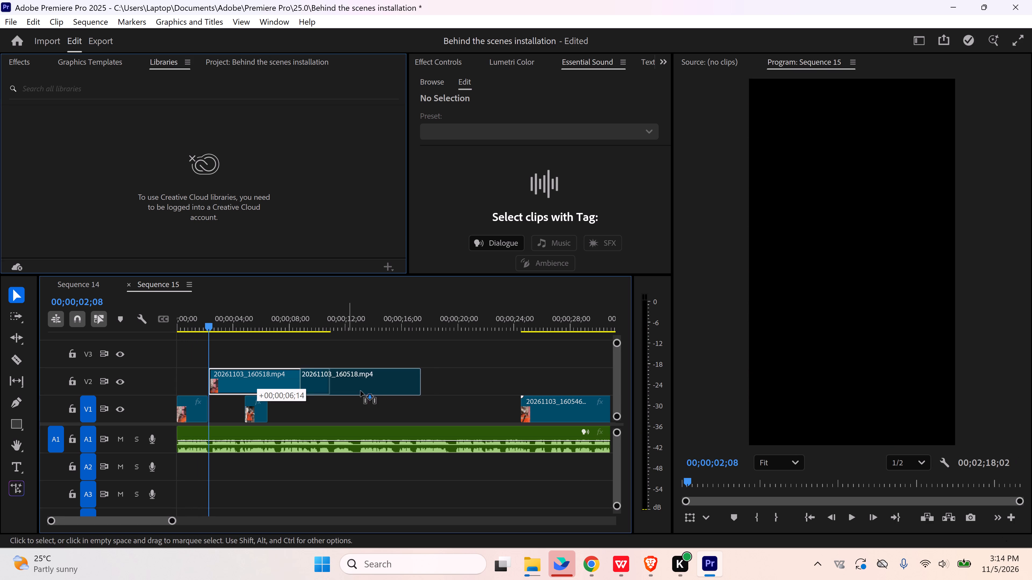
drag(361, 391, 373, 389)
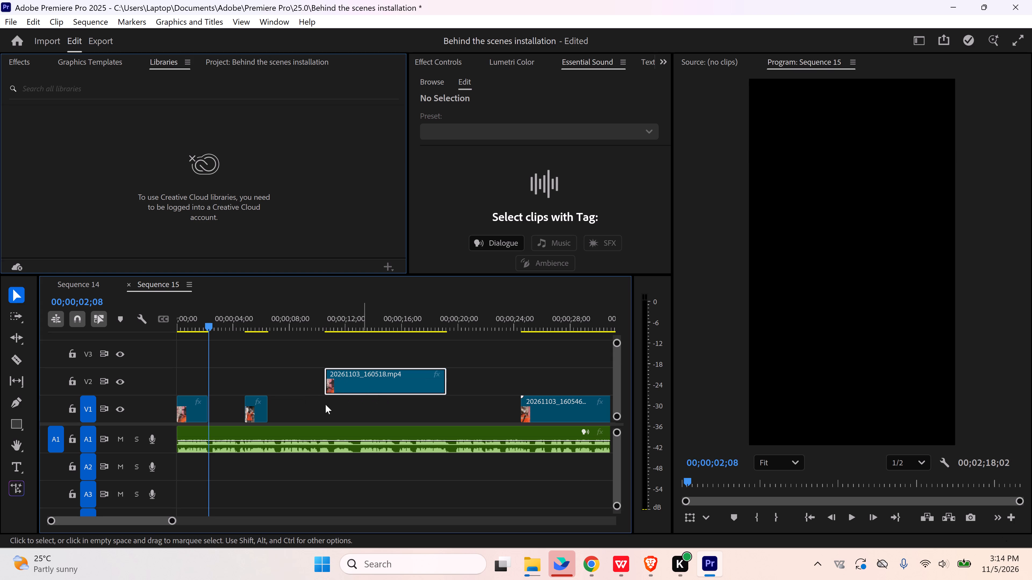
drag(260, 418, 232, 419)
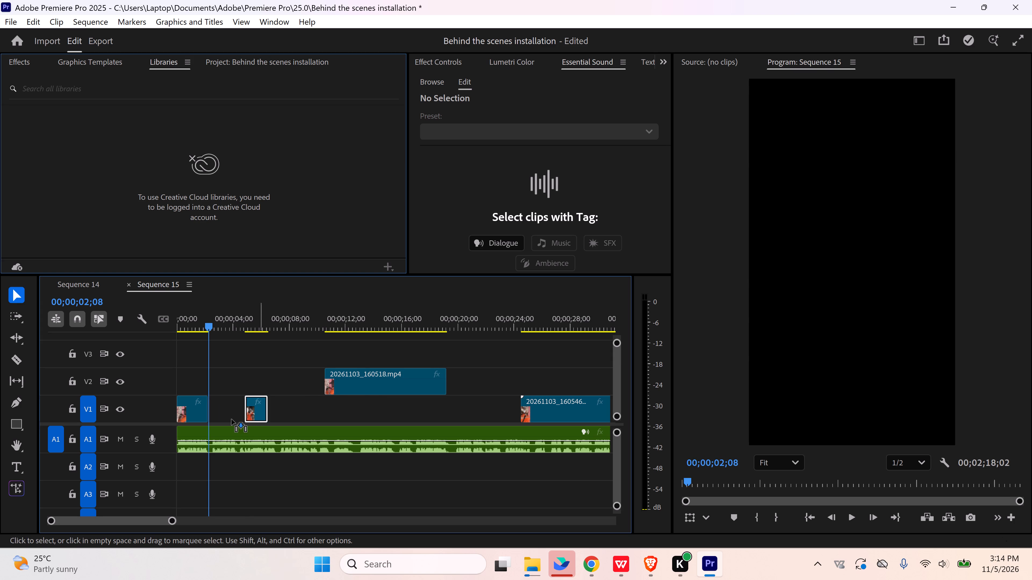
drag(232, 419, 225, 419)
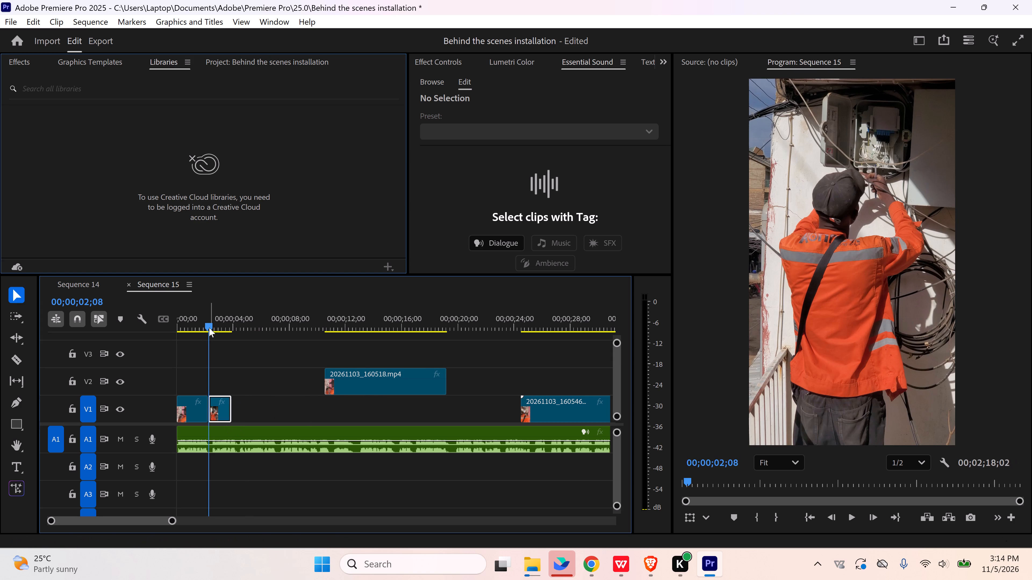
Play back the two opening V1 shots from the sequence start to check the cut between them.
drag(207, 325, 150, 330)
key(space)
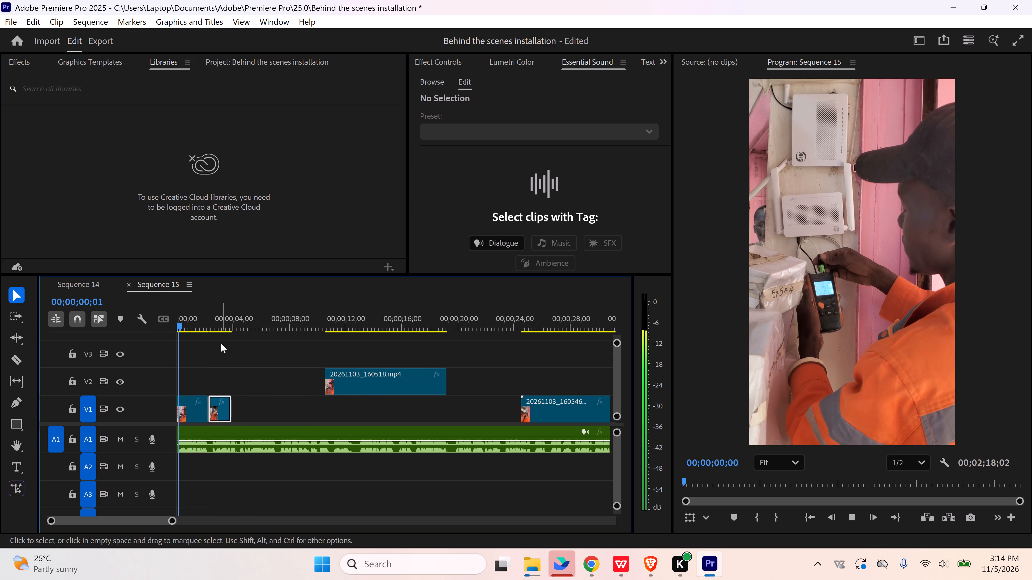
key(space)
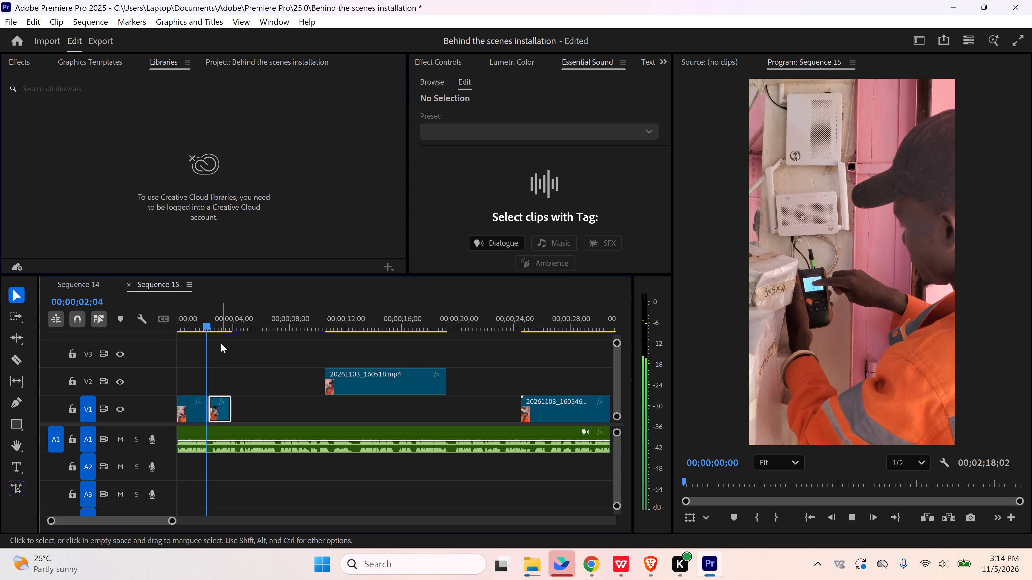
key(space)
key(space)
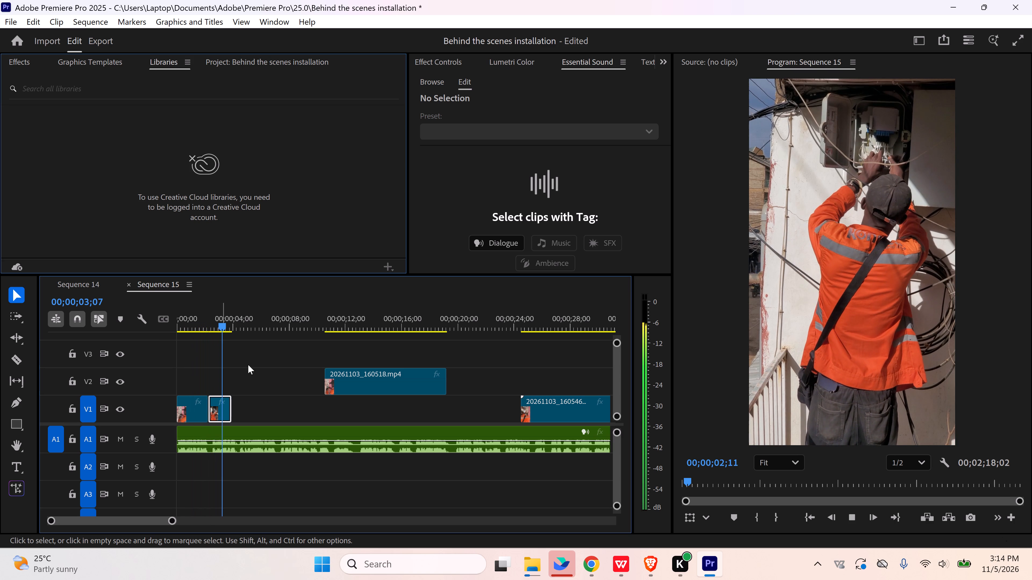
Play and scrub through the router shot 20261103_160518.mp4 on V2 to examine which parts are usable.
click(543, 321)
click(366, 325)
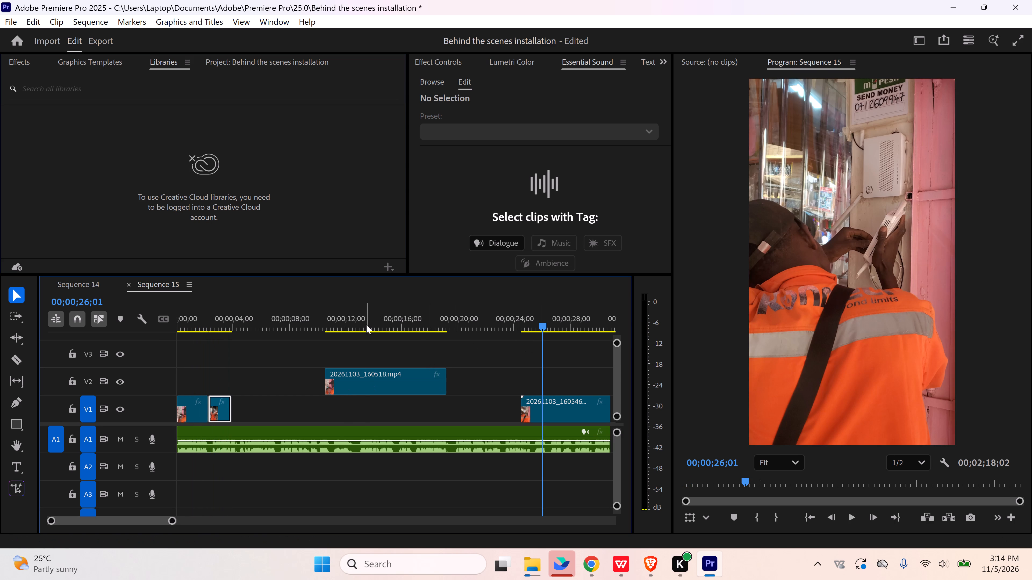
key(space)
drag(371, 324, 371, 325)
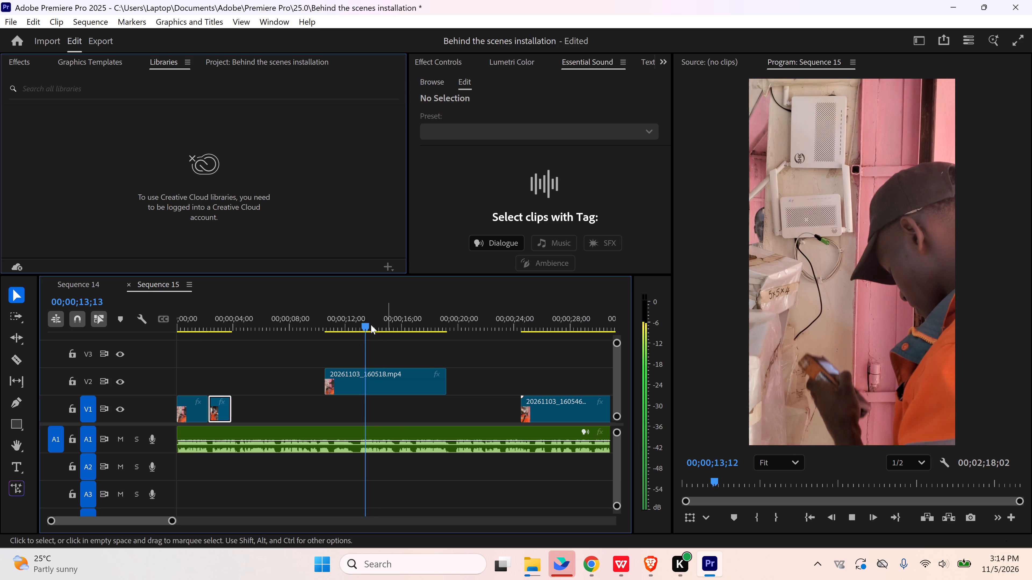
drag(371, 325, 405, 329)
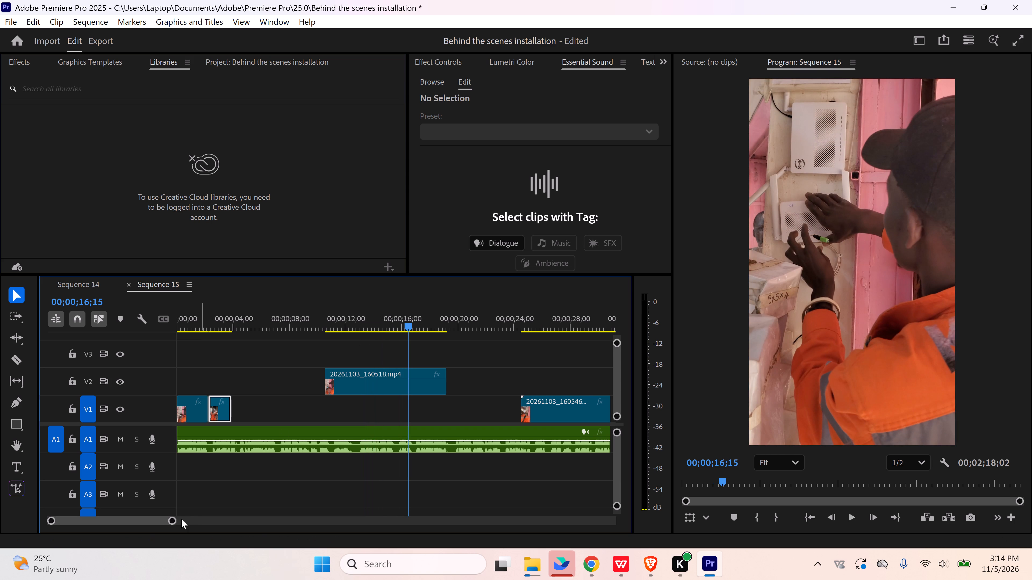
drag(174, 522, 314, 512)
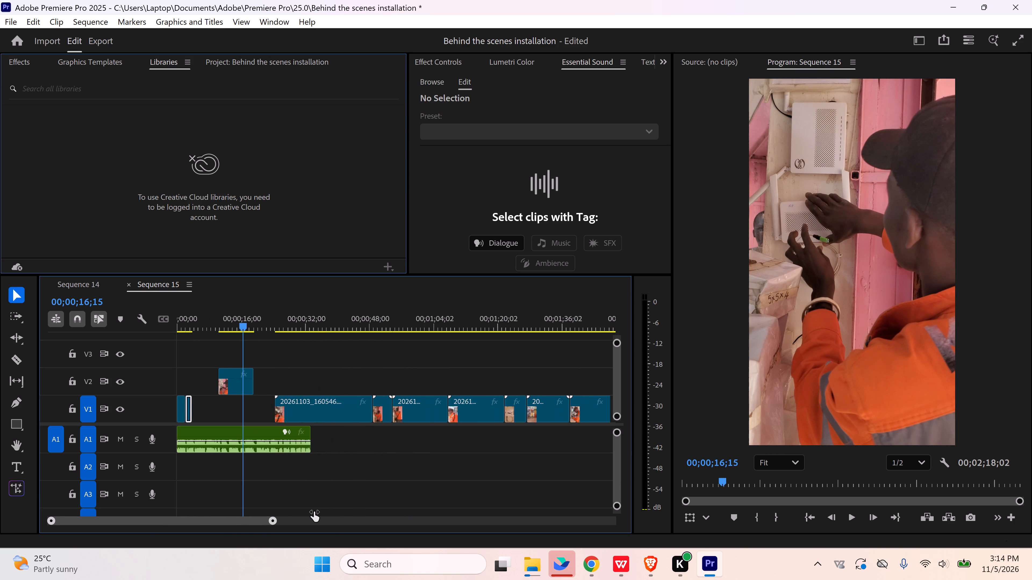
drag(314, 512, 317, 511)
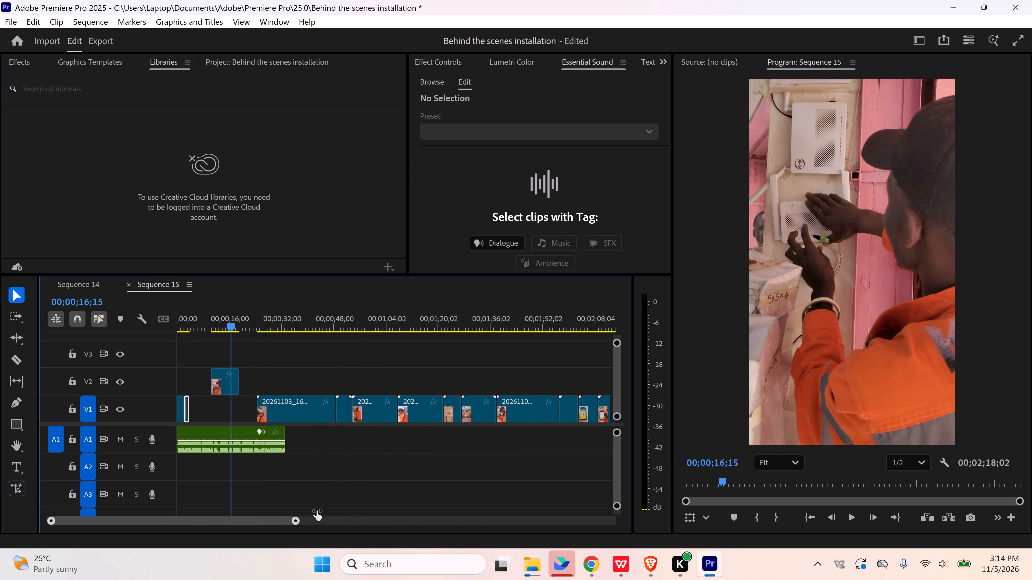
drag(317, 511, 264, 498)
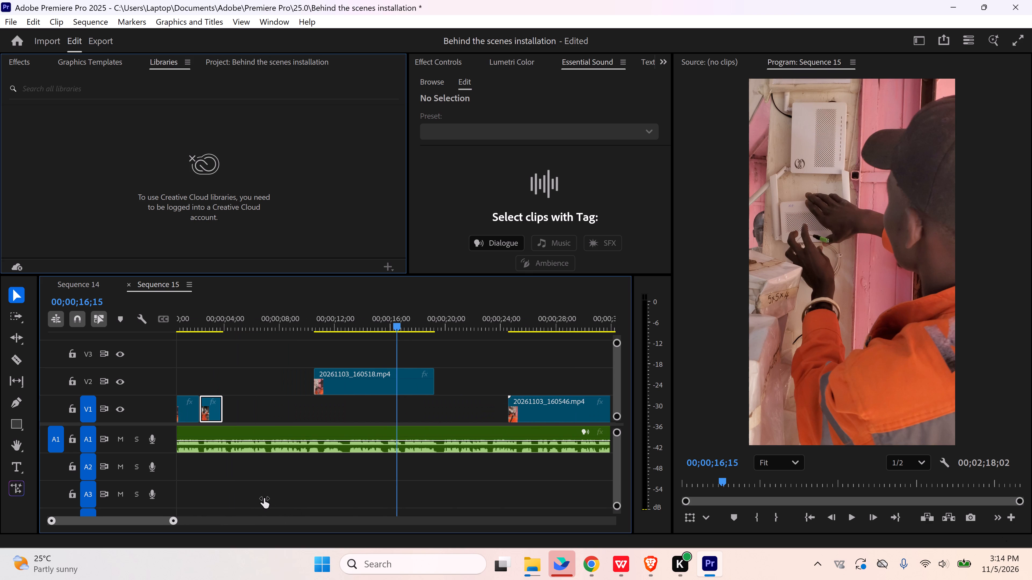
drag(264, 498, 264, 498)
drag(349, 328, 335, 330)
key(space)
drag(346, 321, 360, 325)
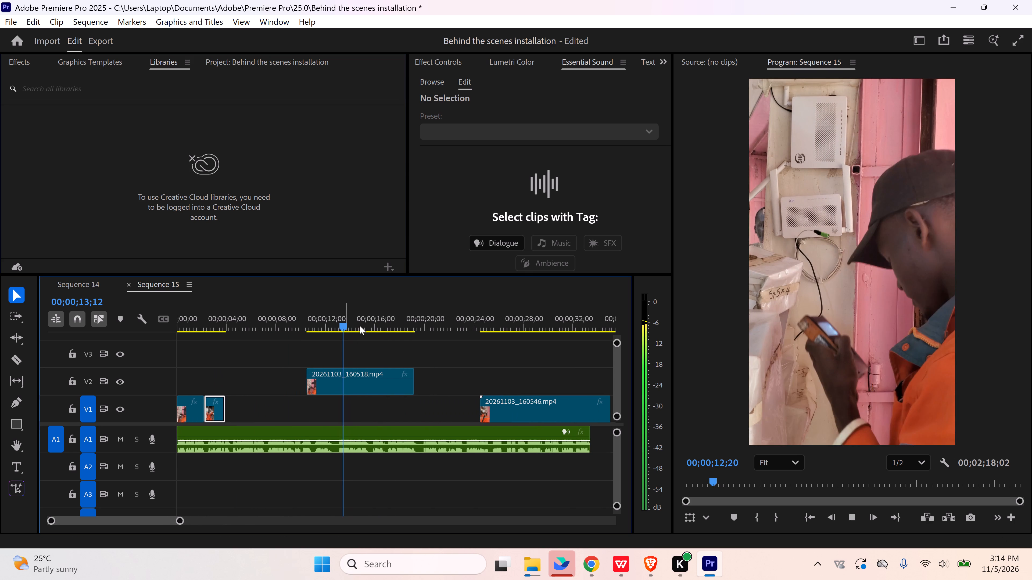
drag(360, 325, 367, 326)
key(space)
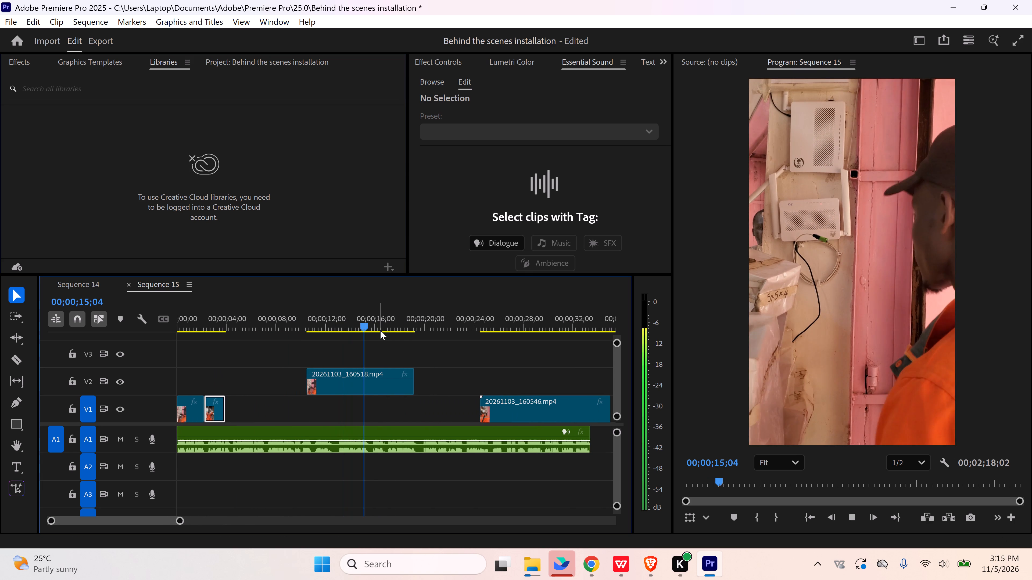
key(space)
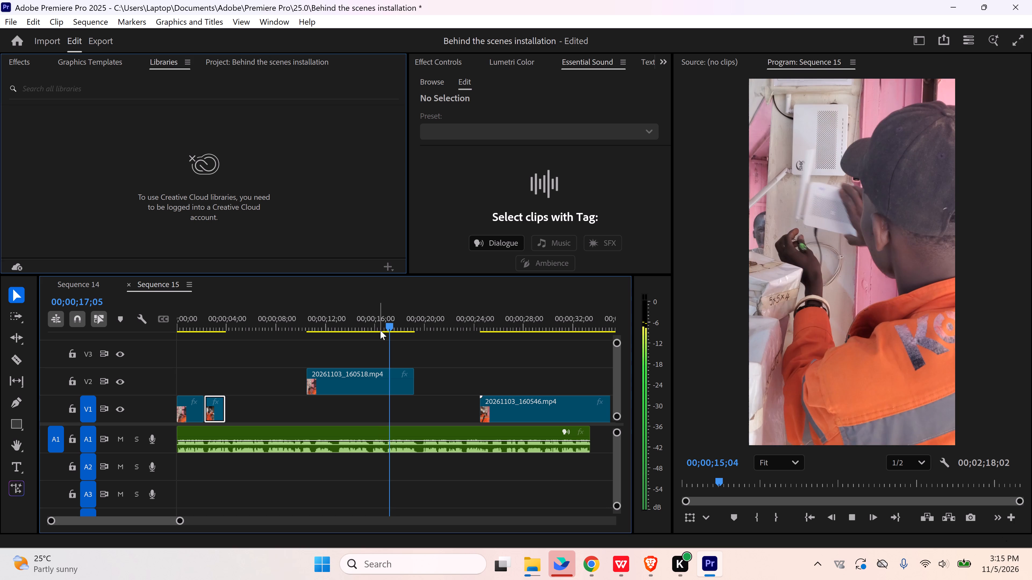
key(space)
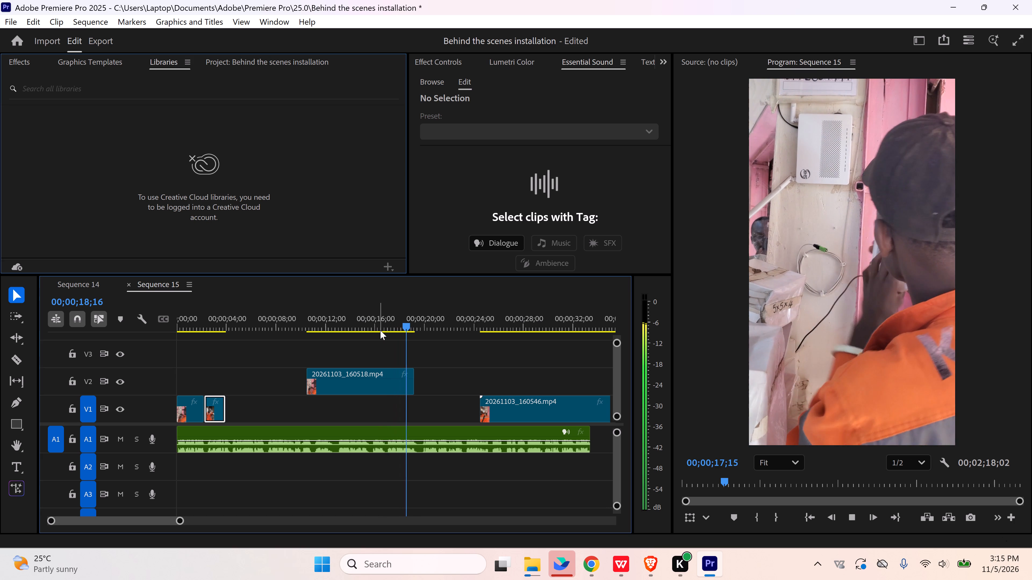
key(space)
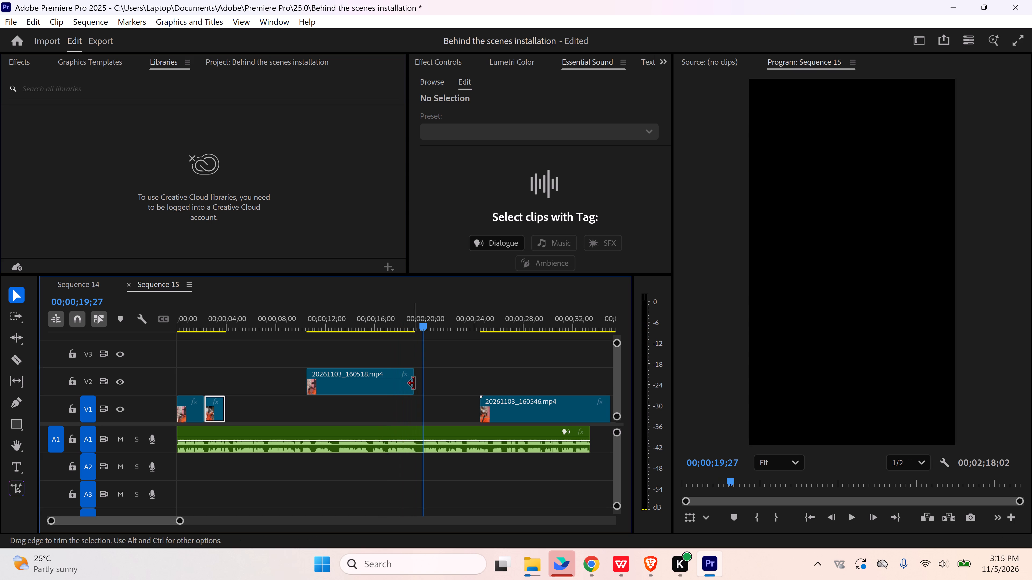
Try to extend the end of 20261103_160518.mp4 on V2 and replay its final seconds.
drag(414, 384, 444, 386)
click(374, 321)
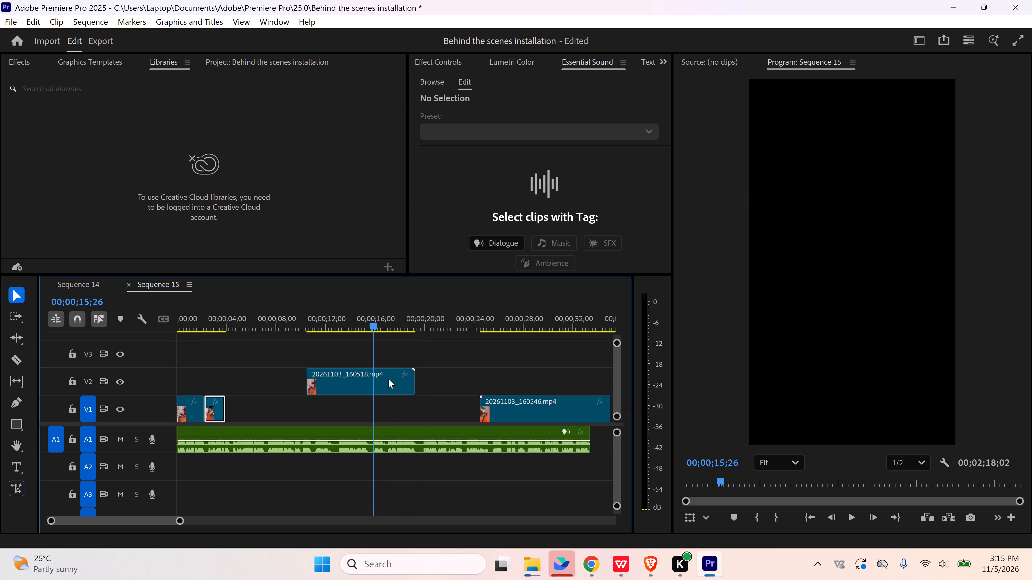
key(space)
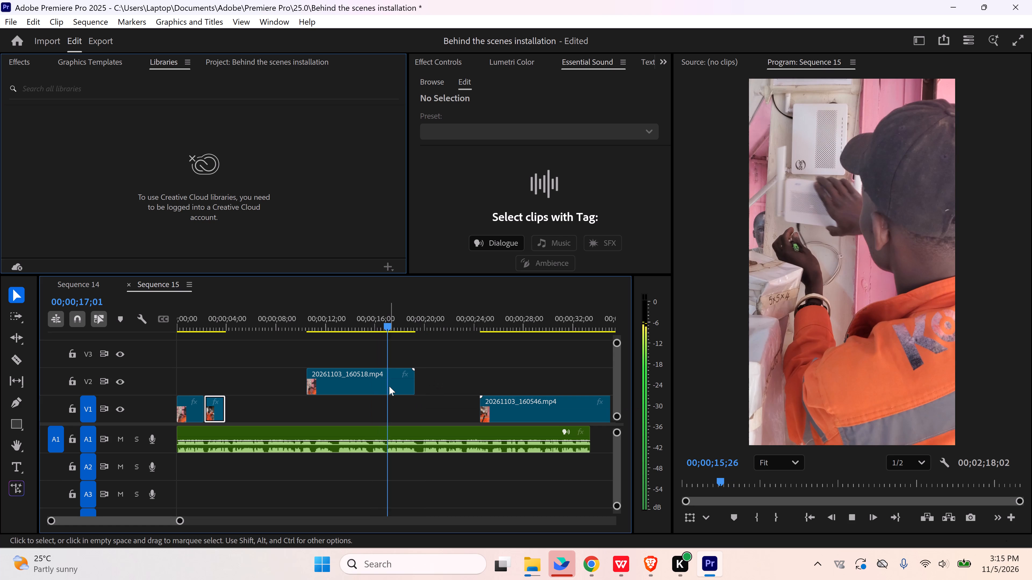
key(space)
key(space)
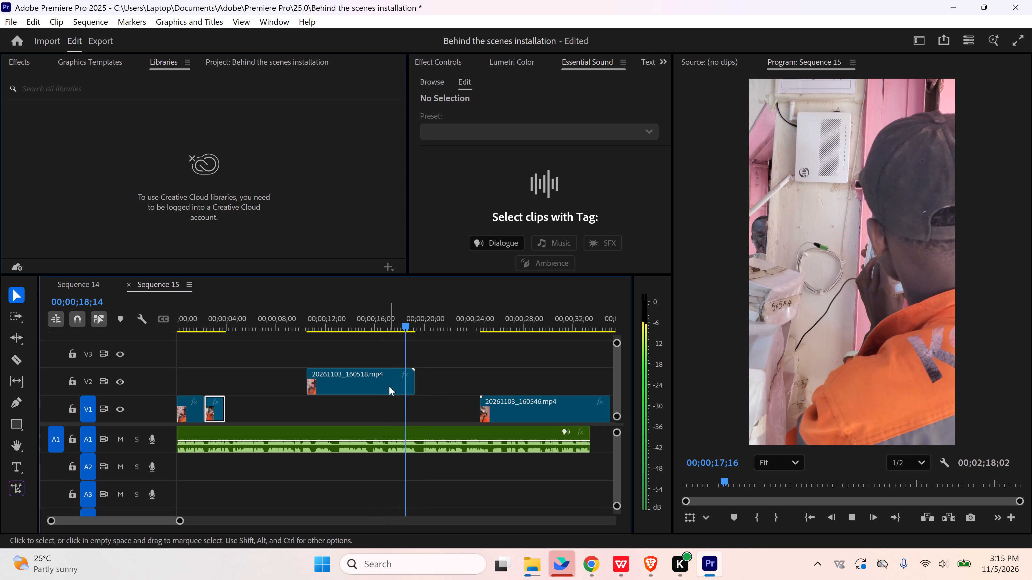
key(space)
Delete 20261103_160518.mp4 from V2 and close the V1 gap between the meter-box shot and 20261103_160546.mp4.
click(386, 393)
key(Delete)
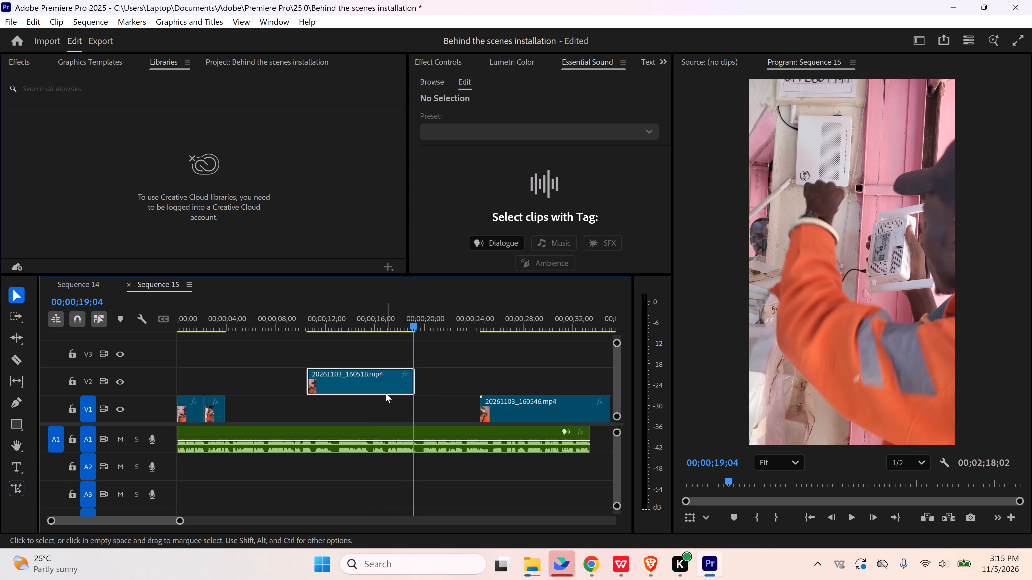
click(382, 406)
key(Delete)
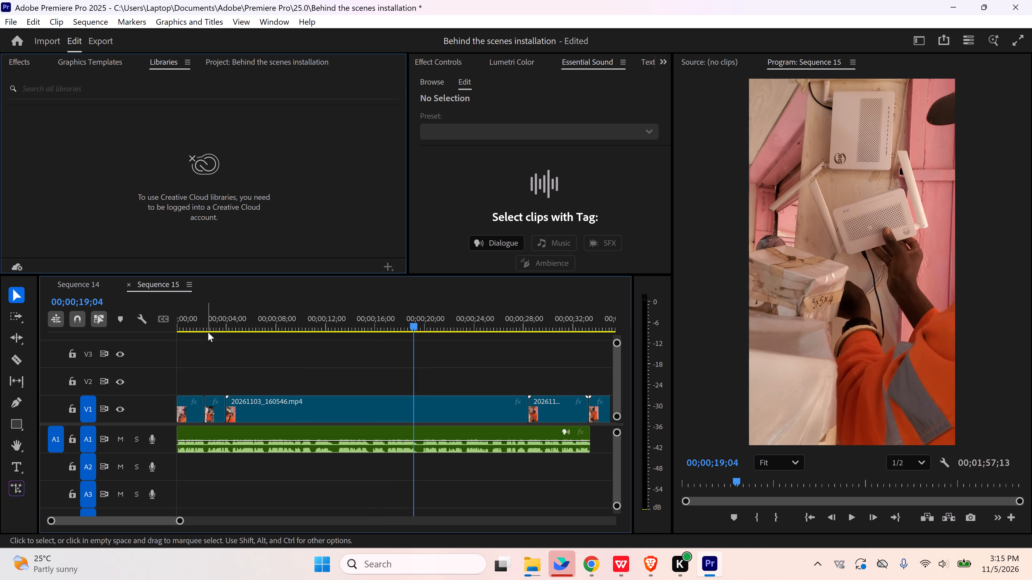
Play and scrub through 20261103_160546.mp4 on V1 up to about 25 seconds to examine its content.
click(222, 316)
key(space)
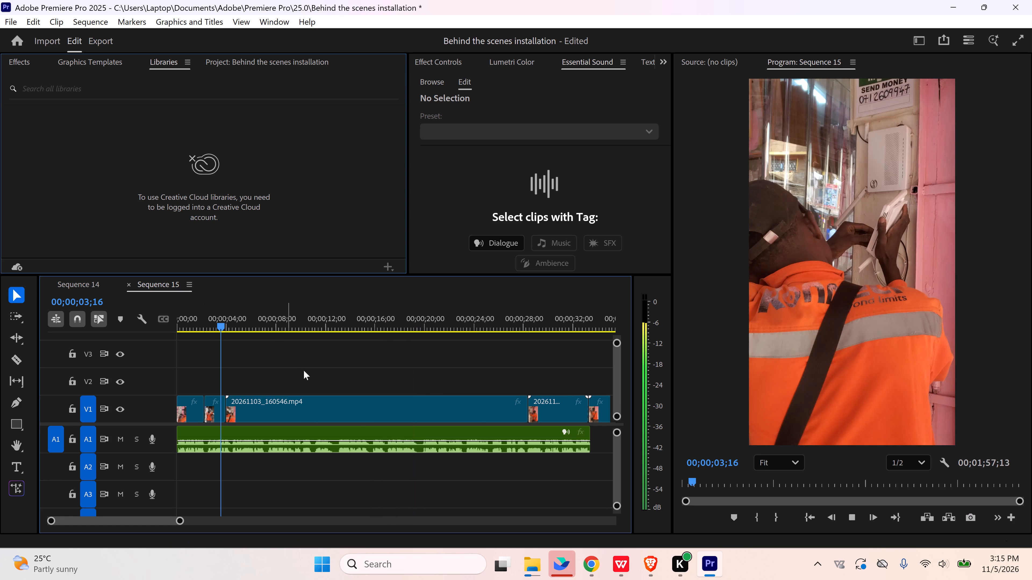
key(space)
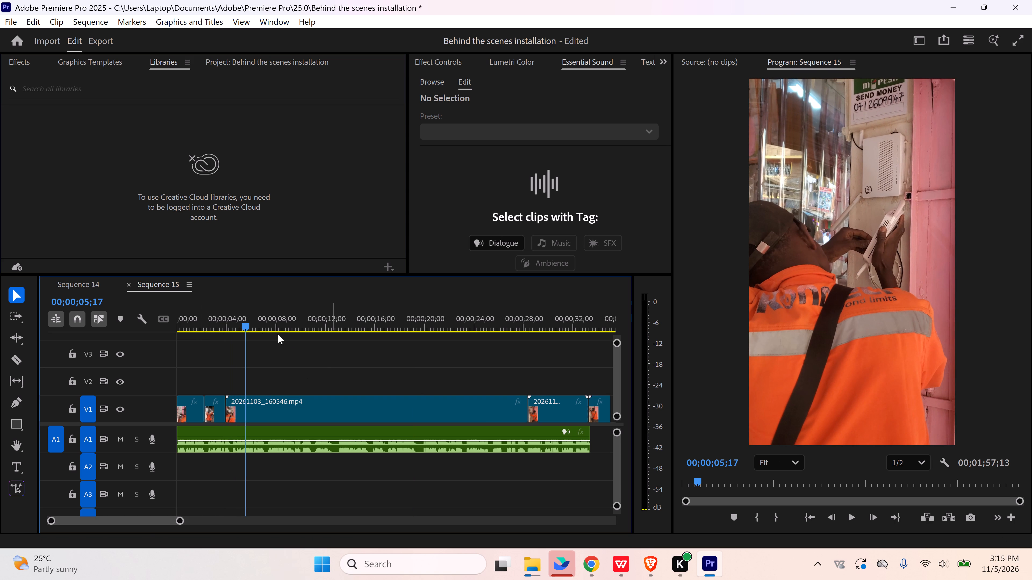
key(space)
key(space)
drag(253, 324, 253, 324)
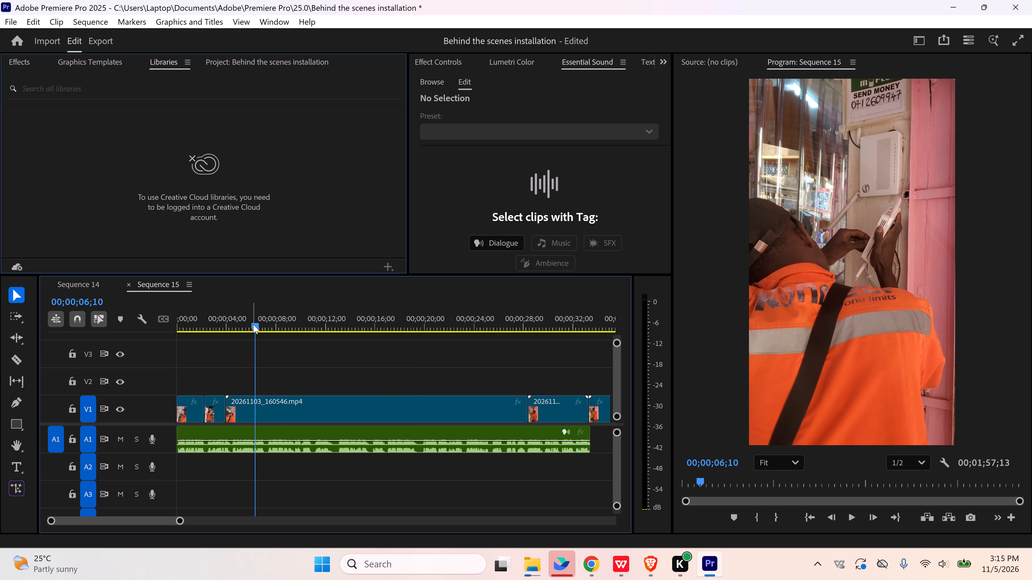
drag(253, 324, 353, 331)
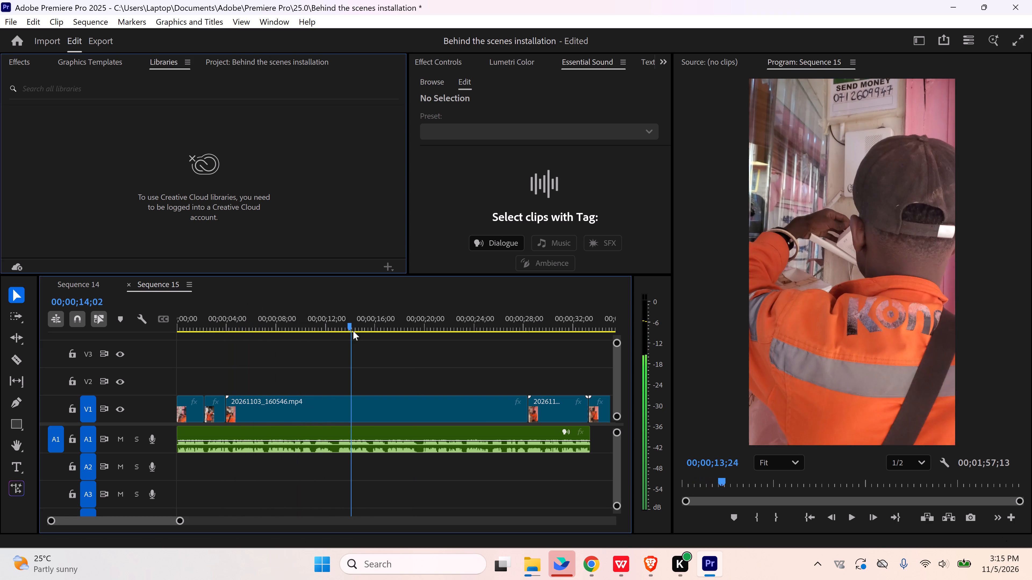
drag(353, 331, 408, 329)
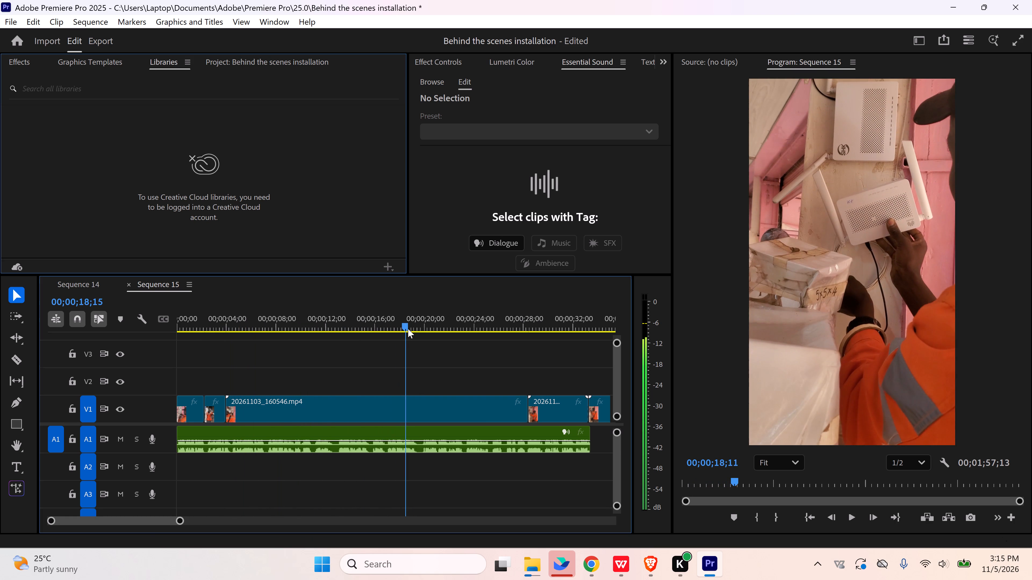
drag(408, 329, 460, 331)
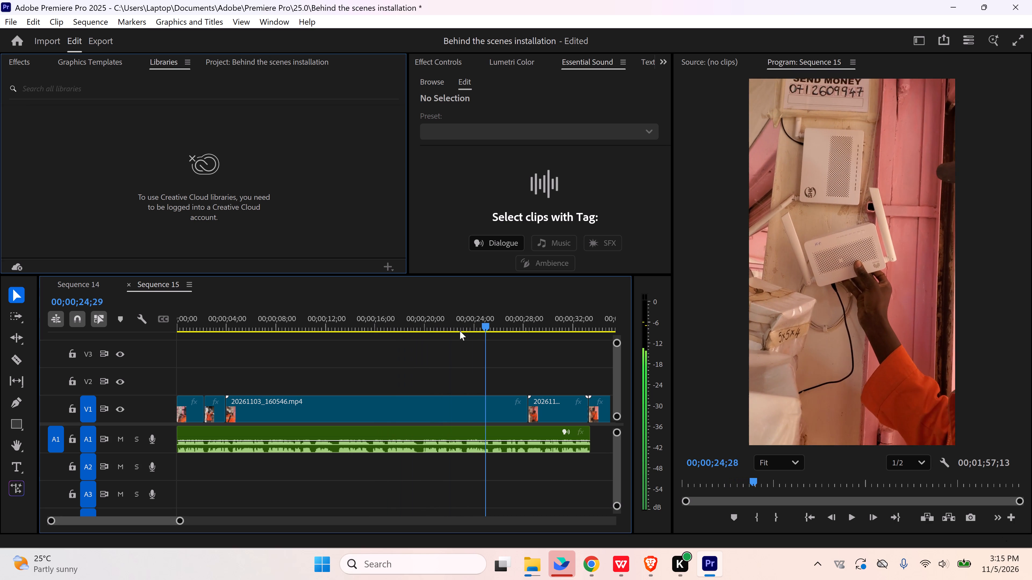
Play back the opening V1 shots from the sequence start to review their lengths and cuts.
drag(460, 331, 213, 331)
drag(216, 325, 169, 329)
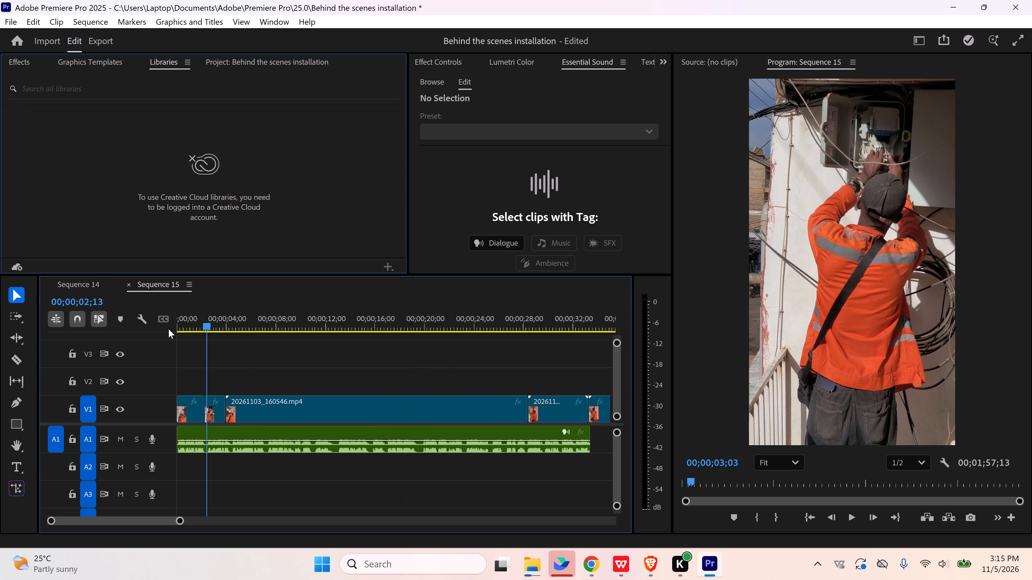
drag(169, 329, 157, 330)
key(space)
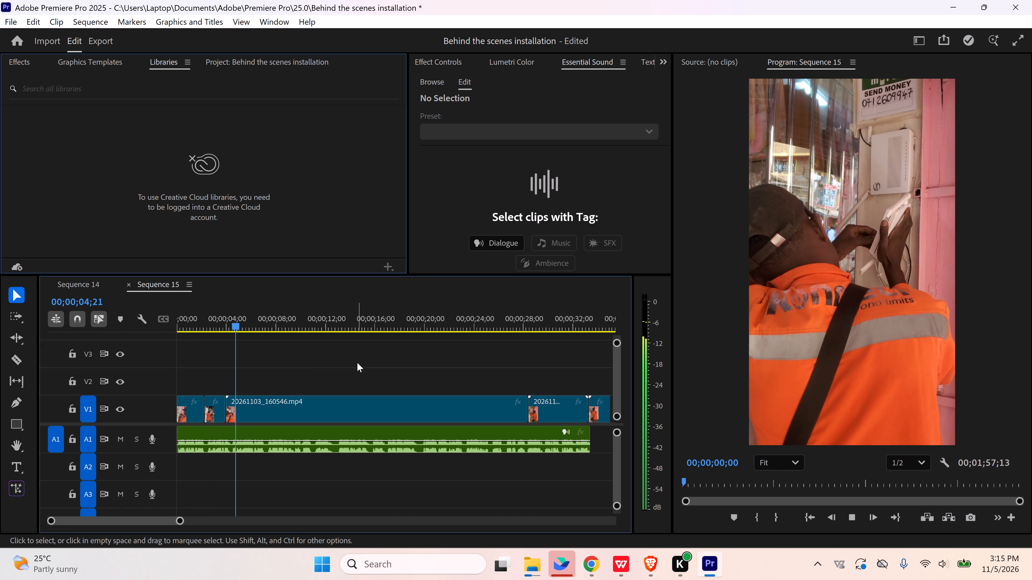
key(space)
drag(186, 330, 166, 333)
key(space)
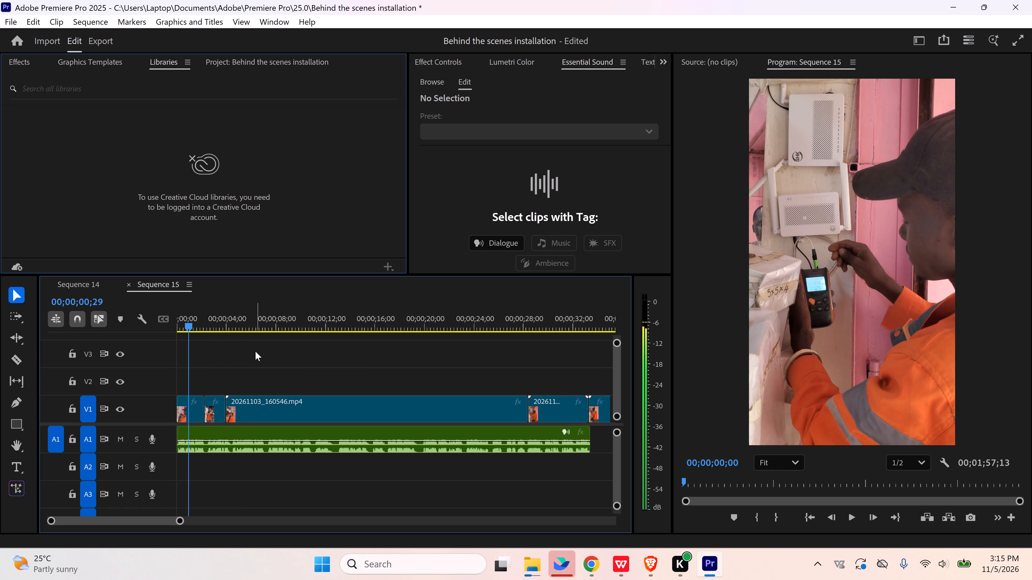
key(space)
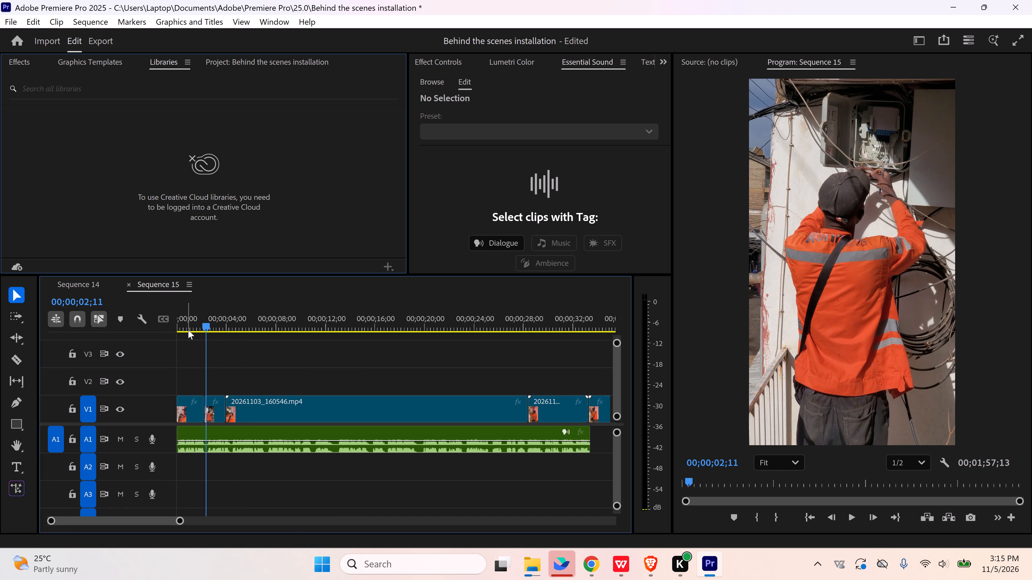
Move the meter-box shot back to 00;00;01;19 over the first shot's tail, and close the V1 gap before 20261103_160546.mp4.
key(Home)
key(space)
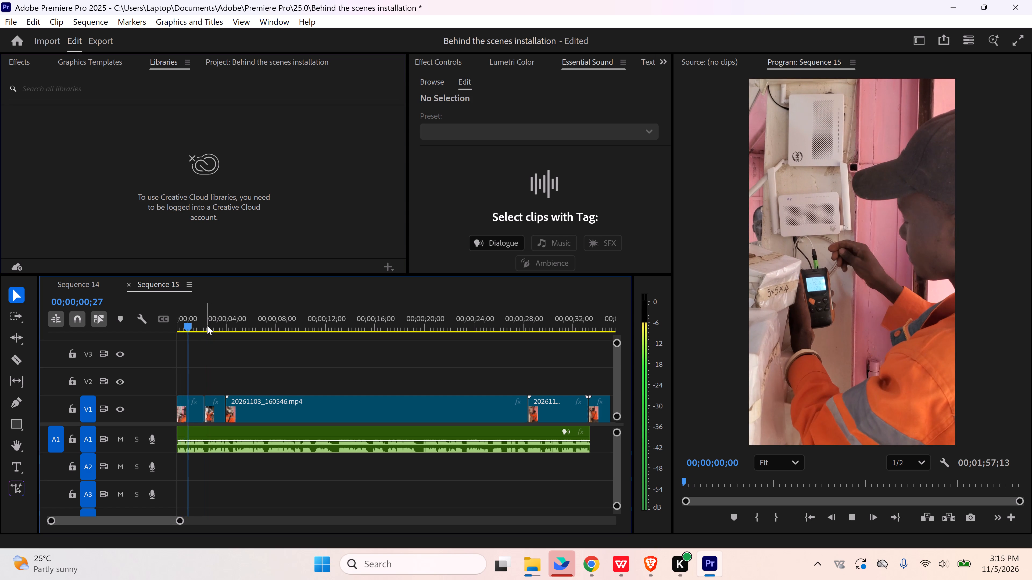
key(space)
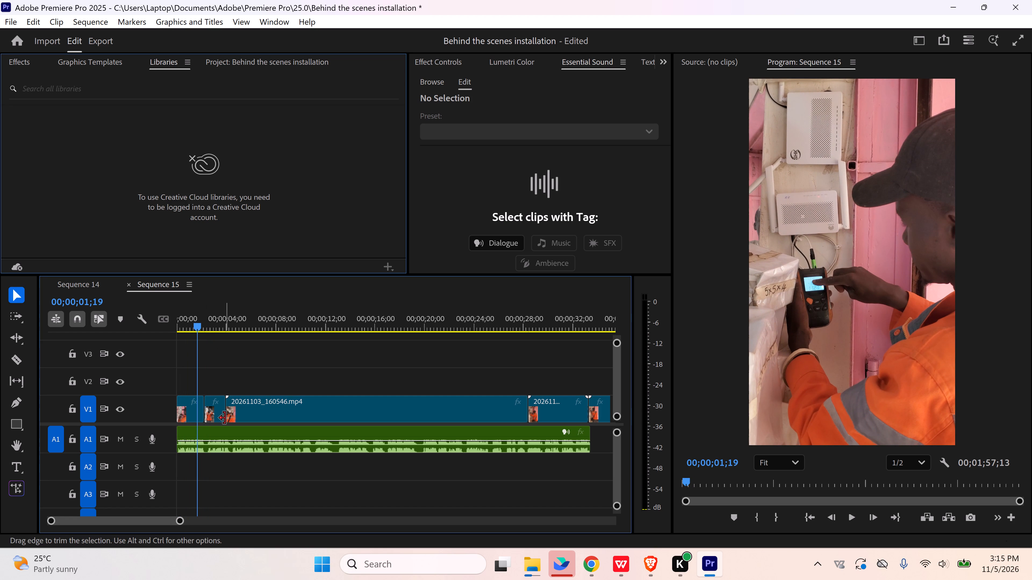
drag(218, 386, 218, 412)
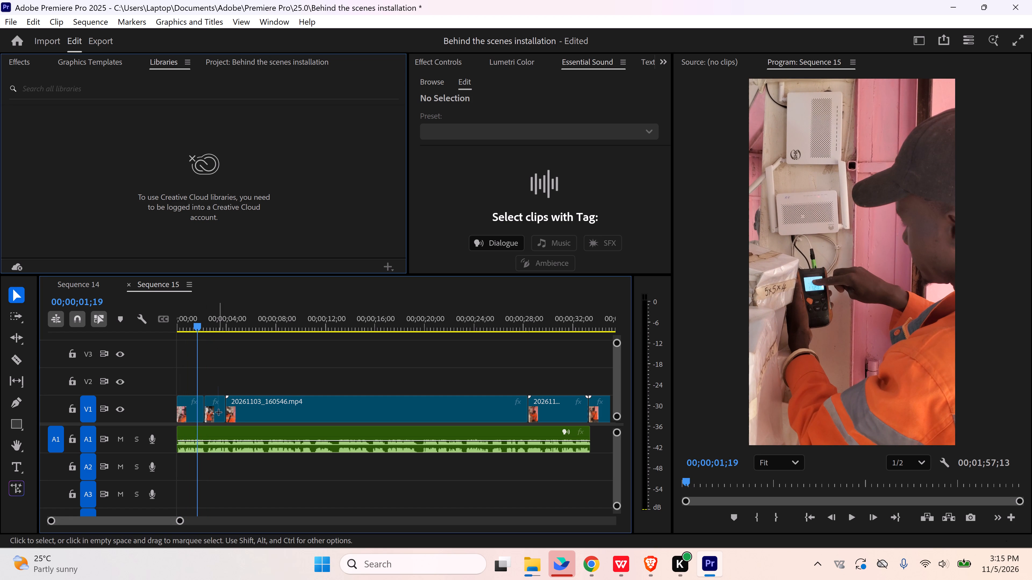
drag(218, 412, 223, 416)
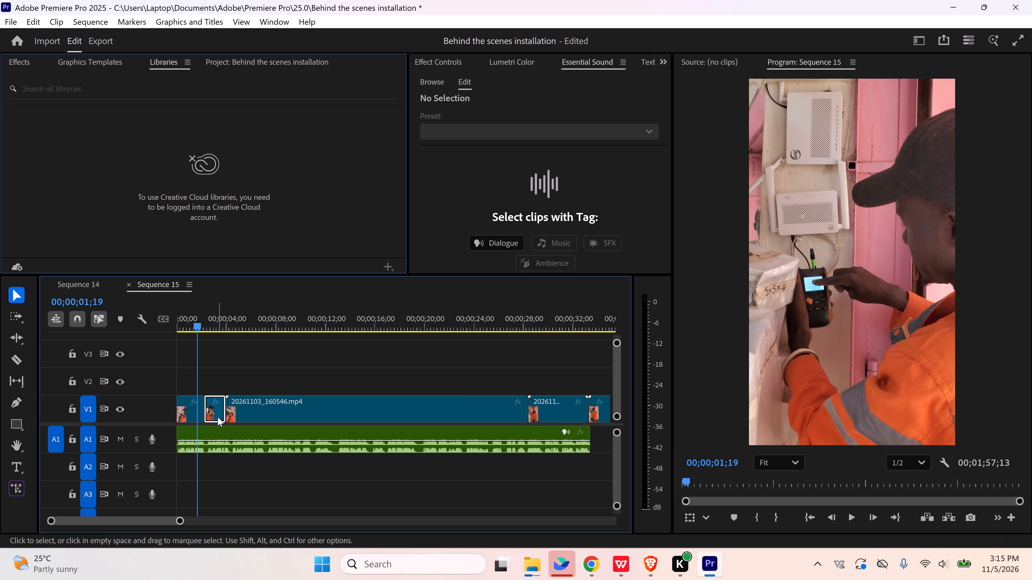
drag(219, 417, 213, 416)
click(217, 378)
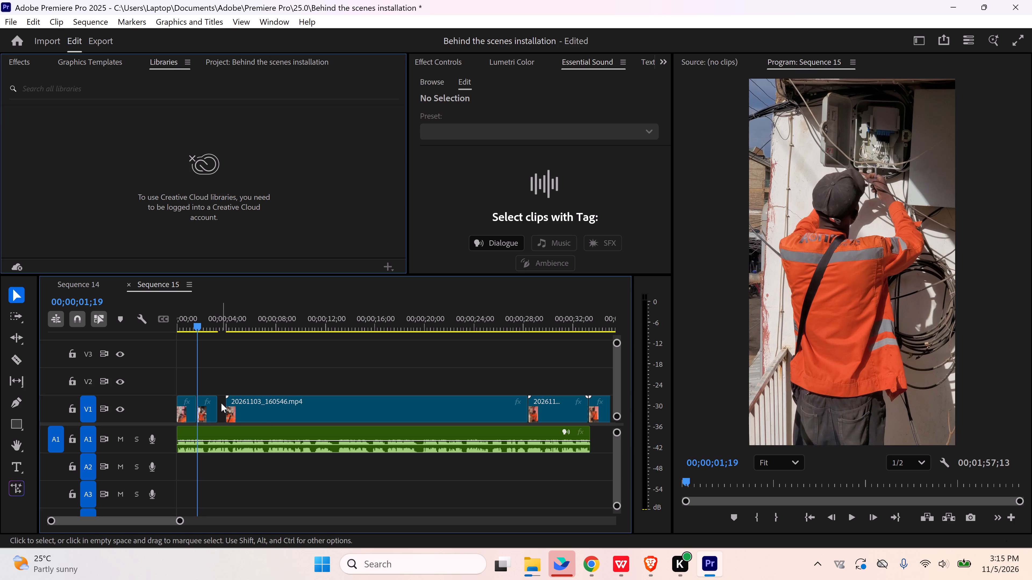
click(221, 403)
key(Delete)
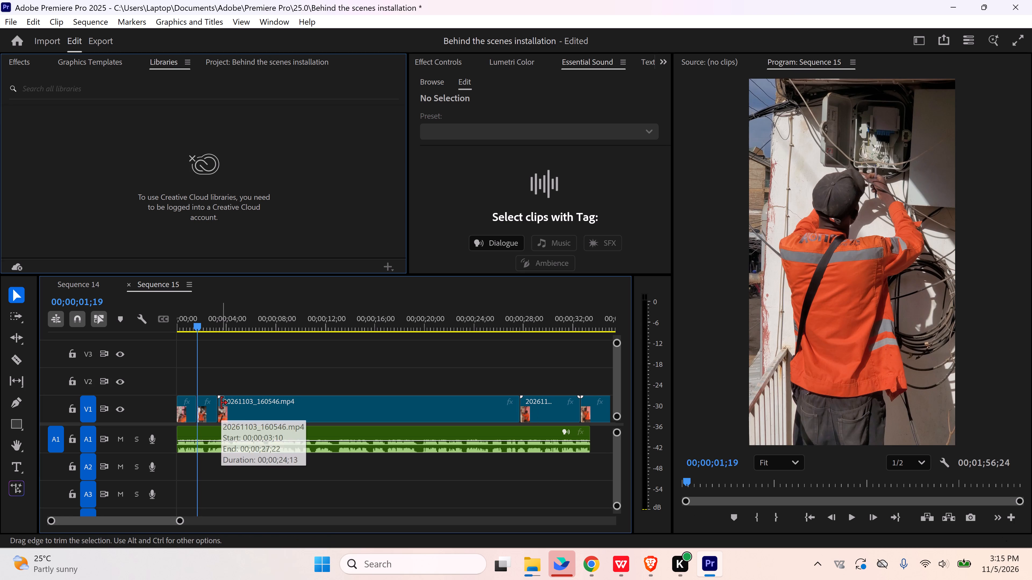
Play briefly from the cut into the meter-box shot and return the playhead to the sequence start.
key(space)
key(space)
key(Home)
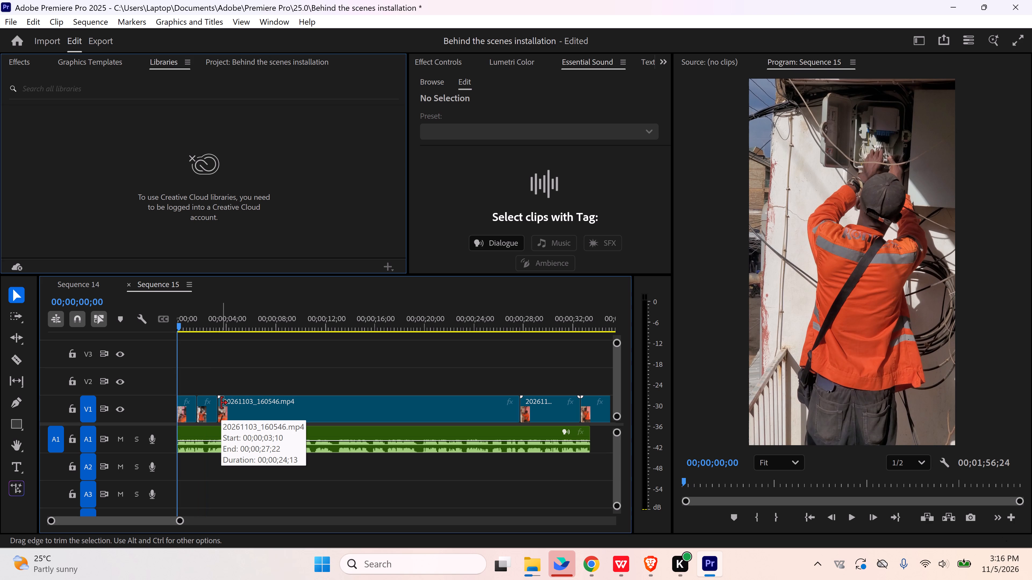
click(281, 367)
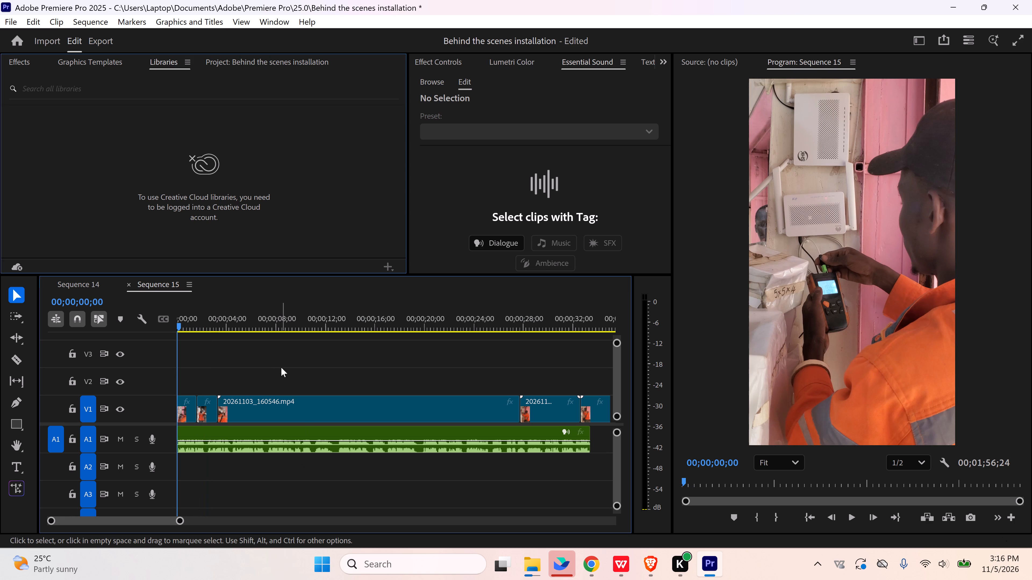
Save the Behind the scenes installation project.
key(ctrl+s)
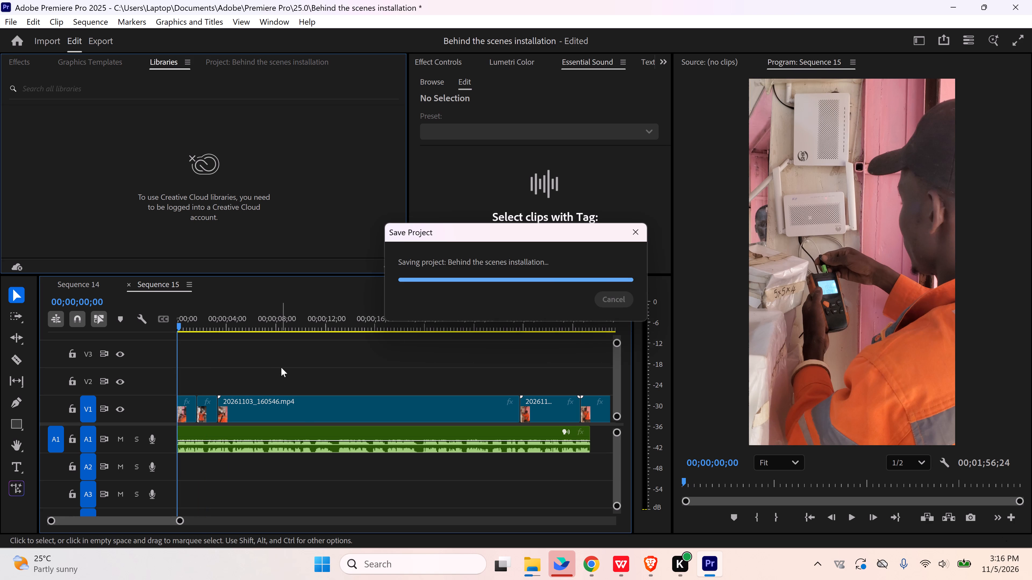
Play Sequence 15 from the start and split 20261103_160546.mp4 on V1 at 00;00;05;05.
key(space)
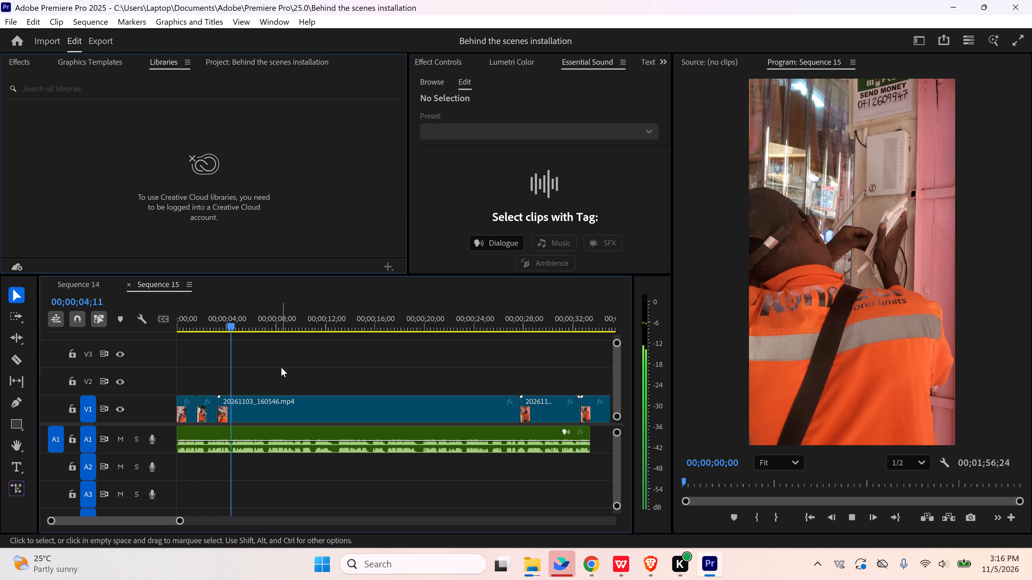
key(space)
key(c)
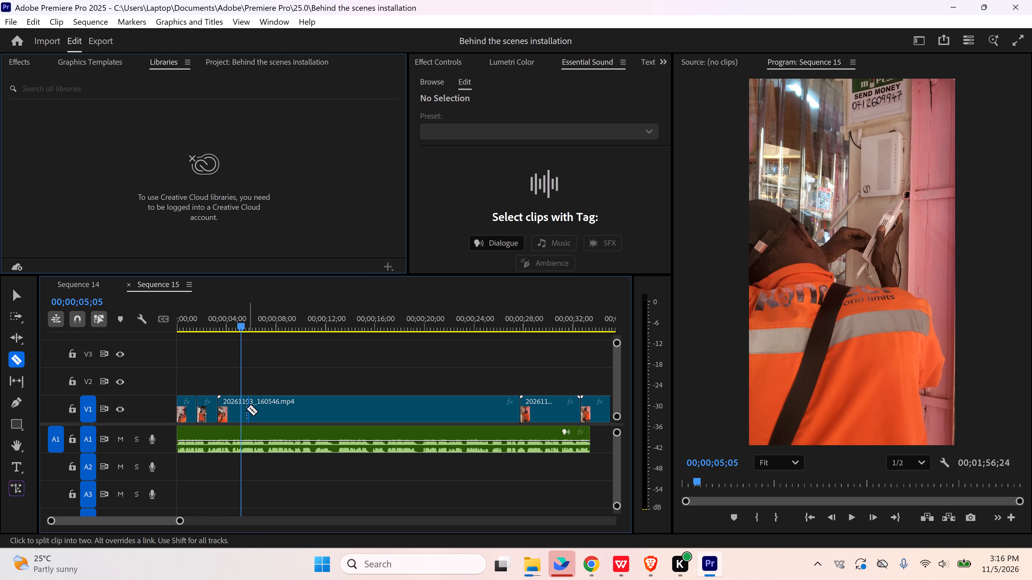
click(245, 407)
key(v)
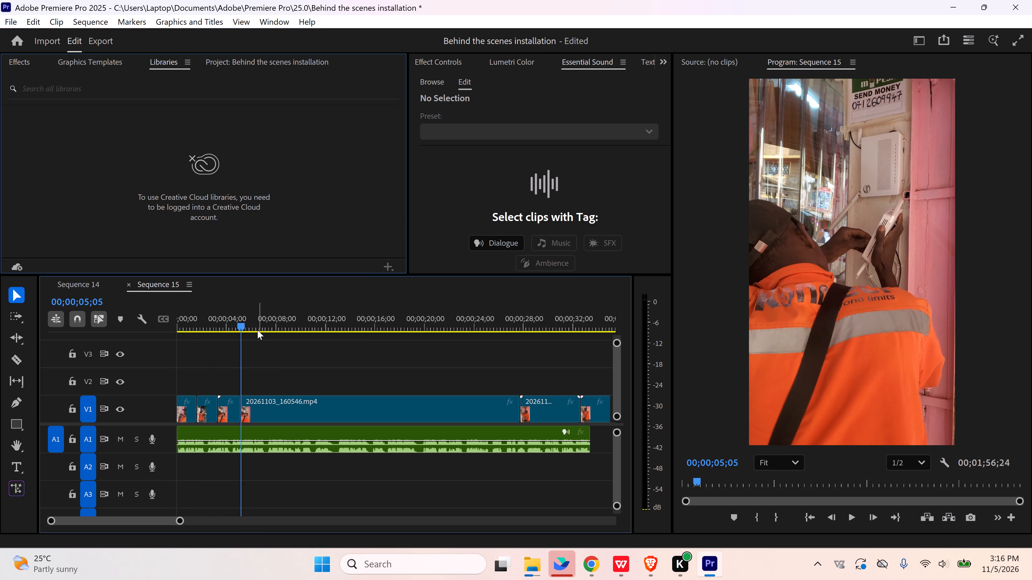
Scrub and play the part of 20261103_160546.mp4 after the 00;00;05;05 cut to examine its remaining footage.
drag(259, 326, 353, 324)
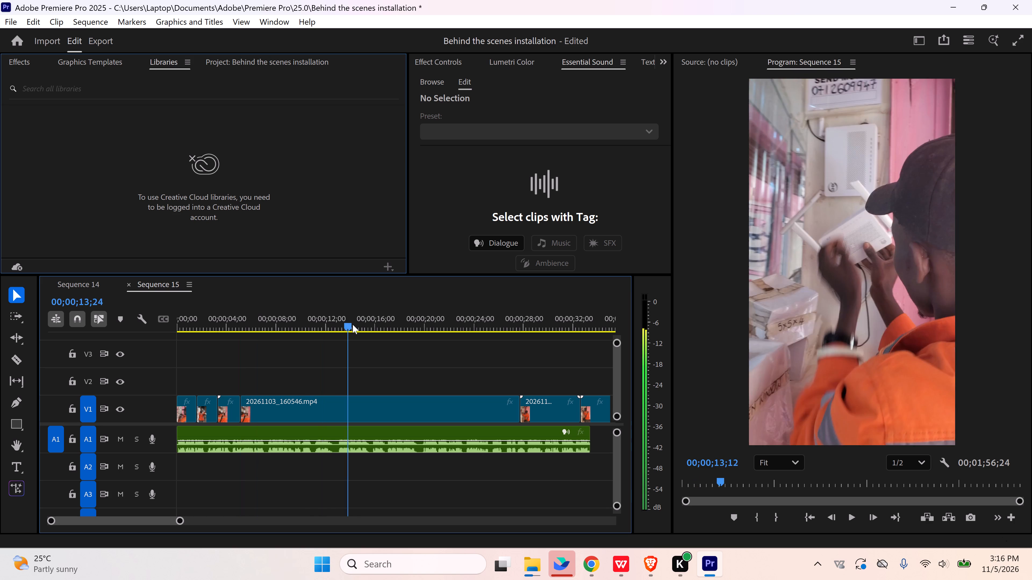
drag(353, 324, 435, 314)
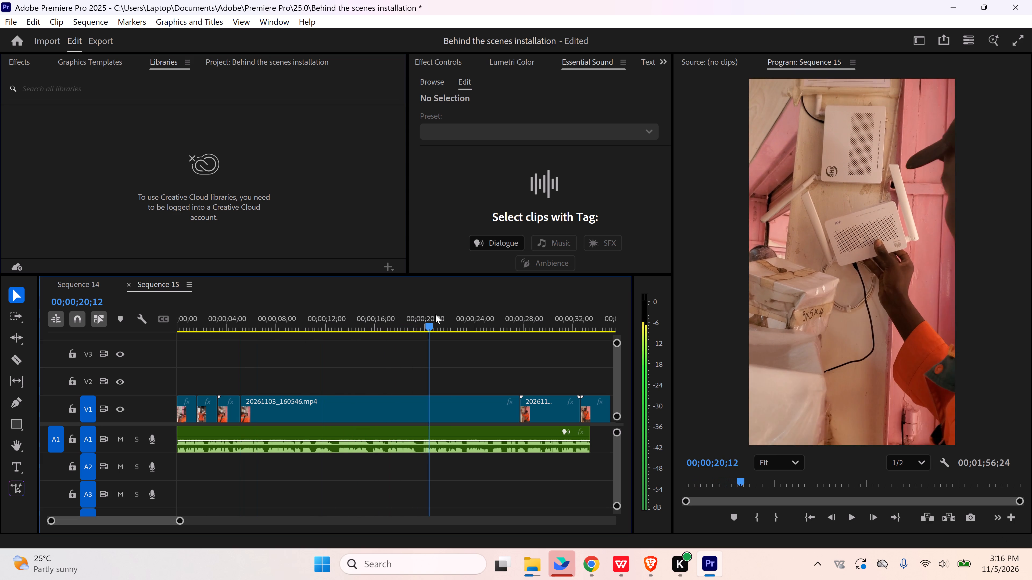
drag(435, 314, 515, 310)
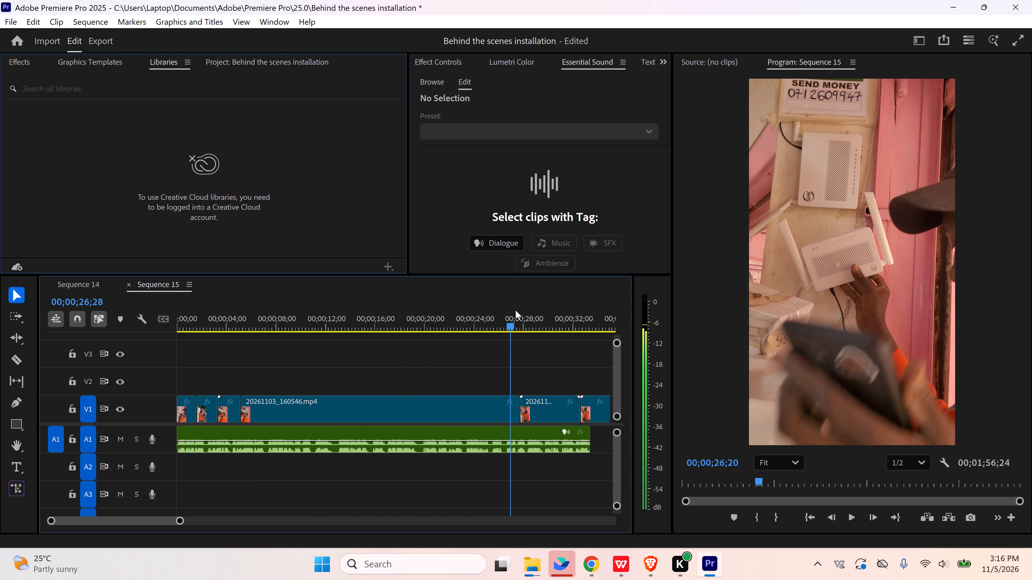
drag(515, 310, 492, 320)
key(space)
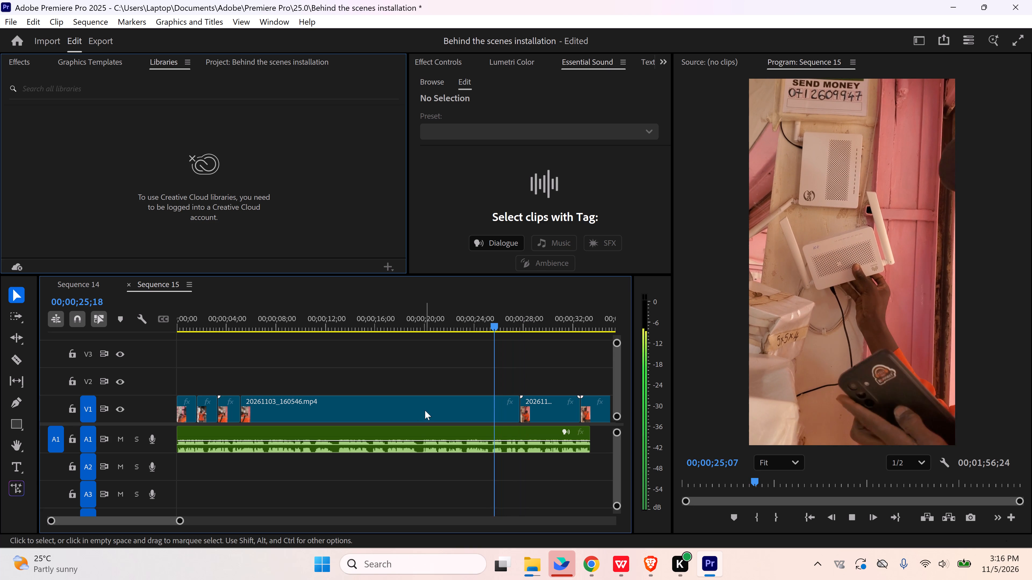
key(space)
key(space)
key(space)
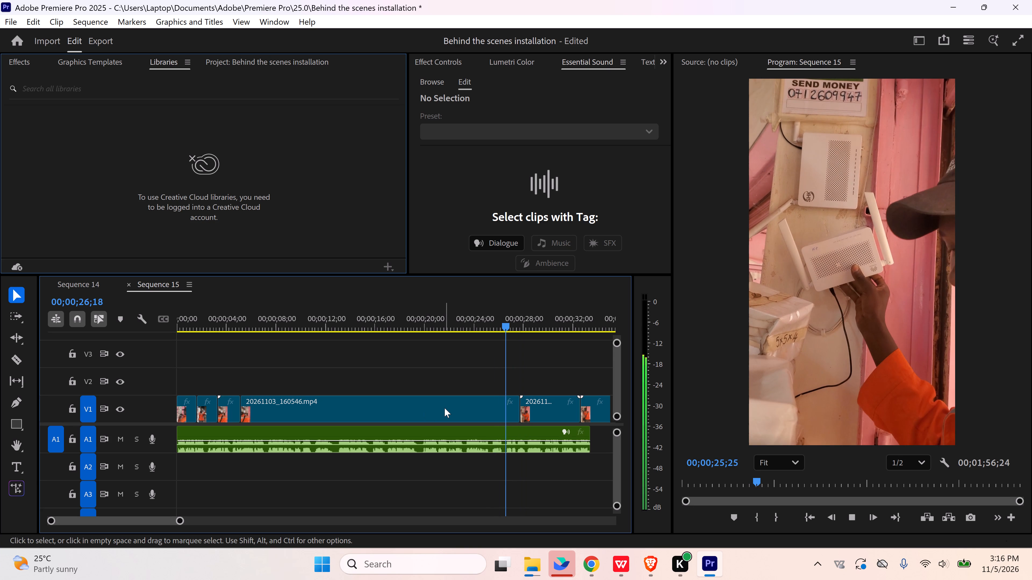
click(440, 327)
key(space)
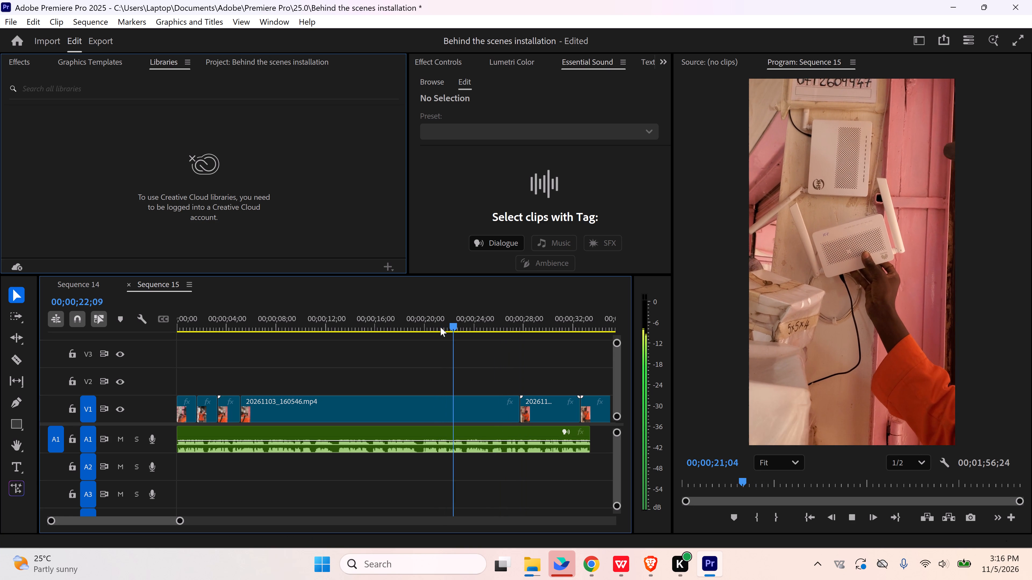
key(space)
Delete the part of 20261103_160546.mp4 after 00;00;05;05 and close the resulting gap on V1.
click(468, 406)
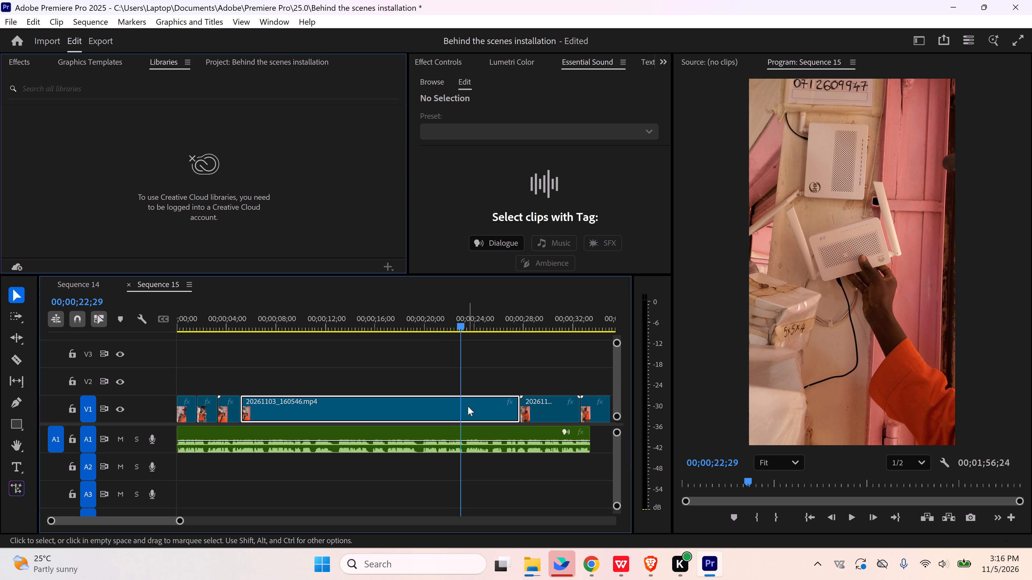
key(Delete)
click(468, 406)
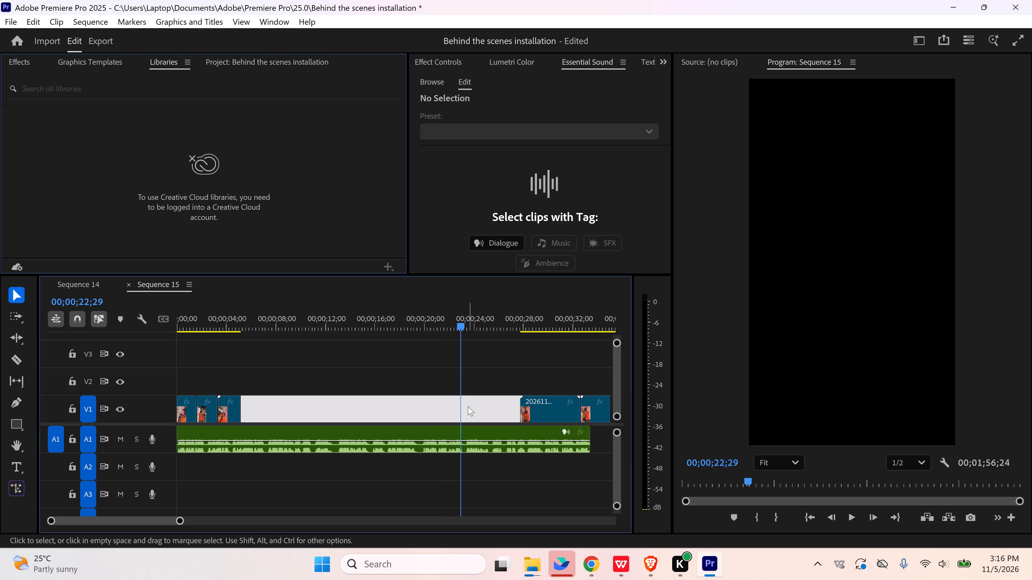
key(Delete)
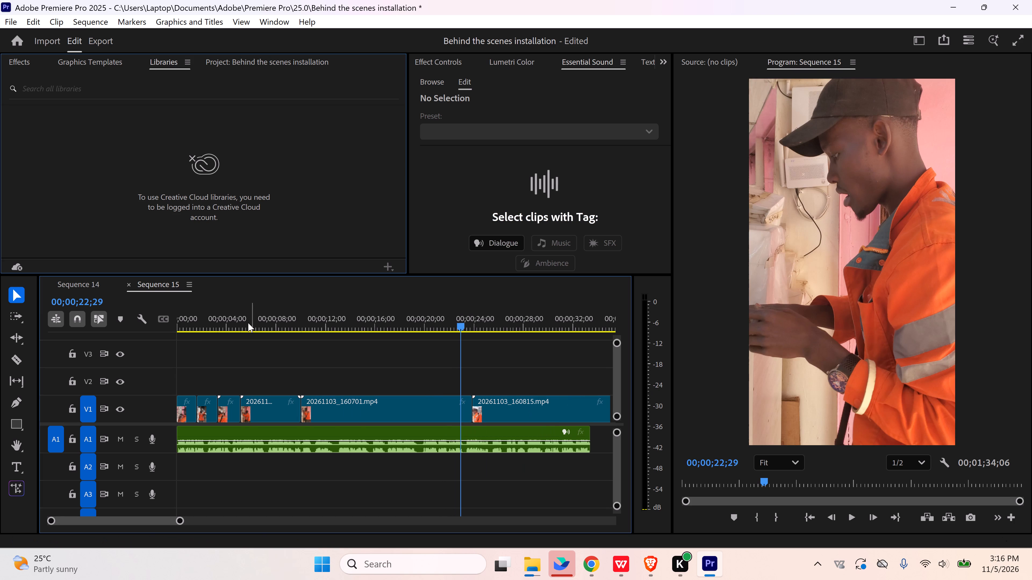
Play and scrub from the 00;00;05;05 cut through the short V1 clip and 20261103_160701.mp4 to examine their footage.
click(245, 321)
click(230, 324)
key(space)
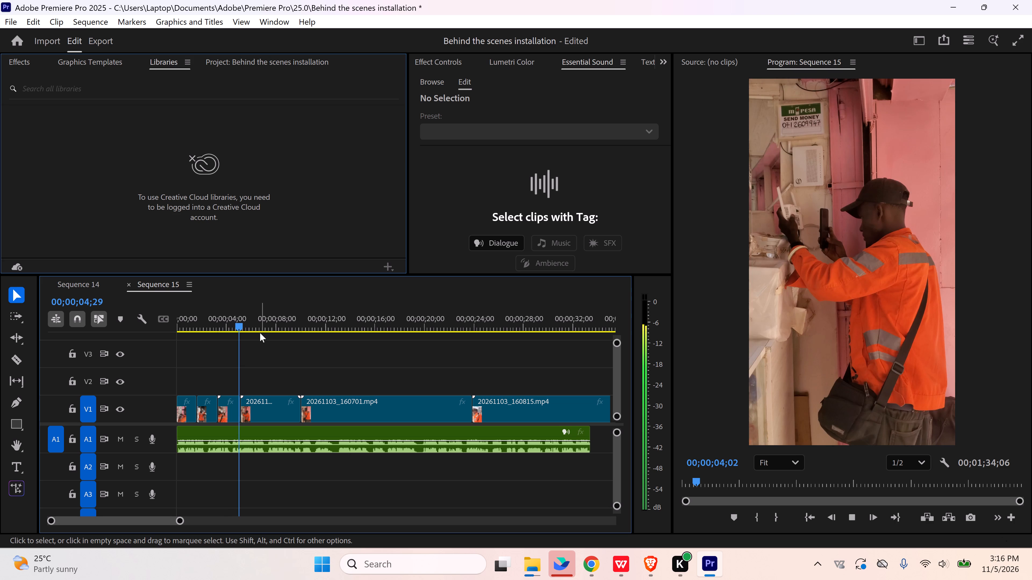
key(space)
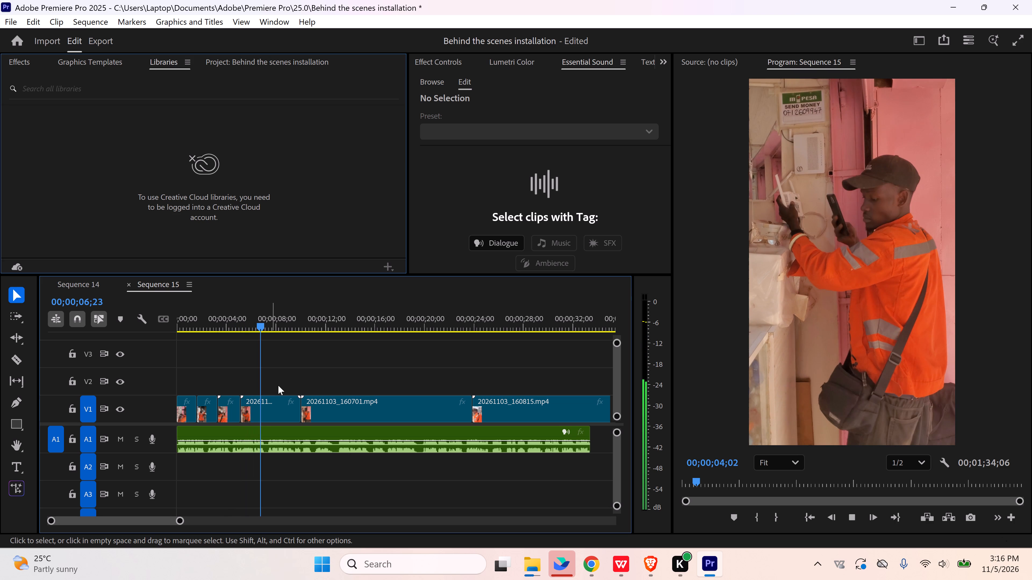
key(space)
key(space)
drag(278, 323, 279, 324)
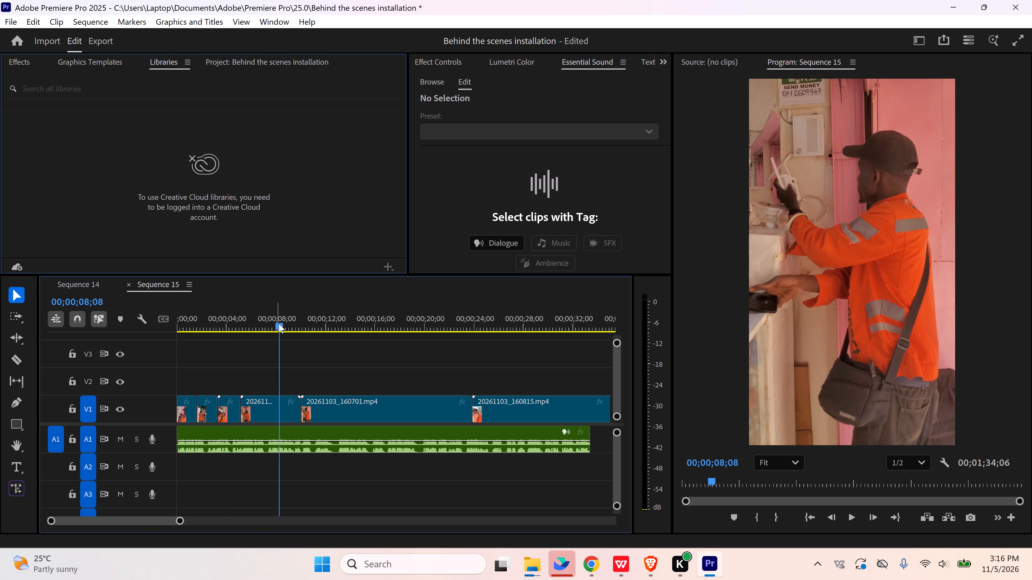
drag(279, 324, 313, 329)
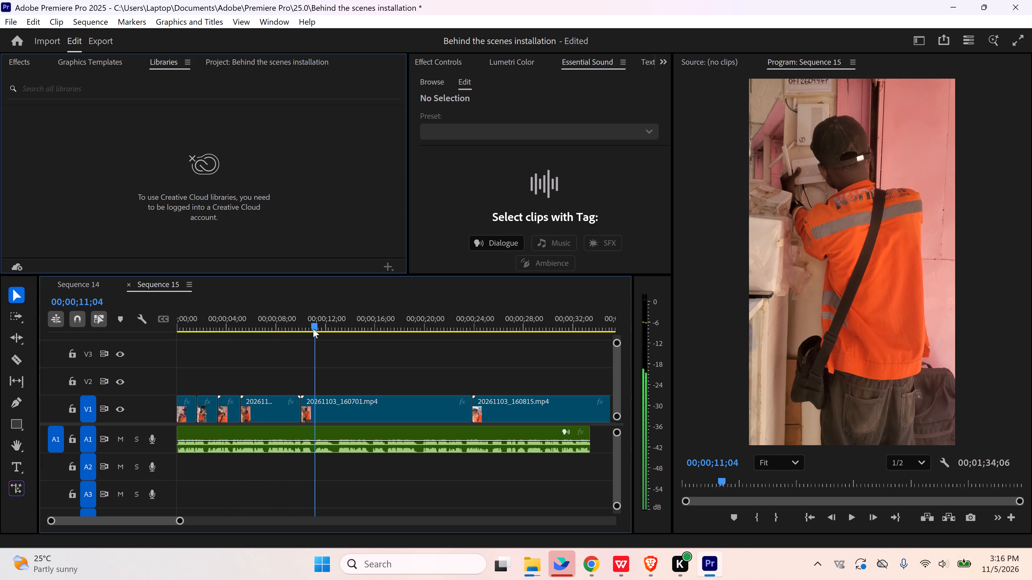
drag(313, 329, 236, 332)
key(space)
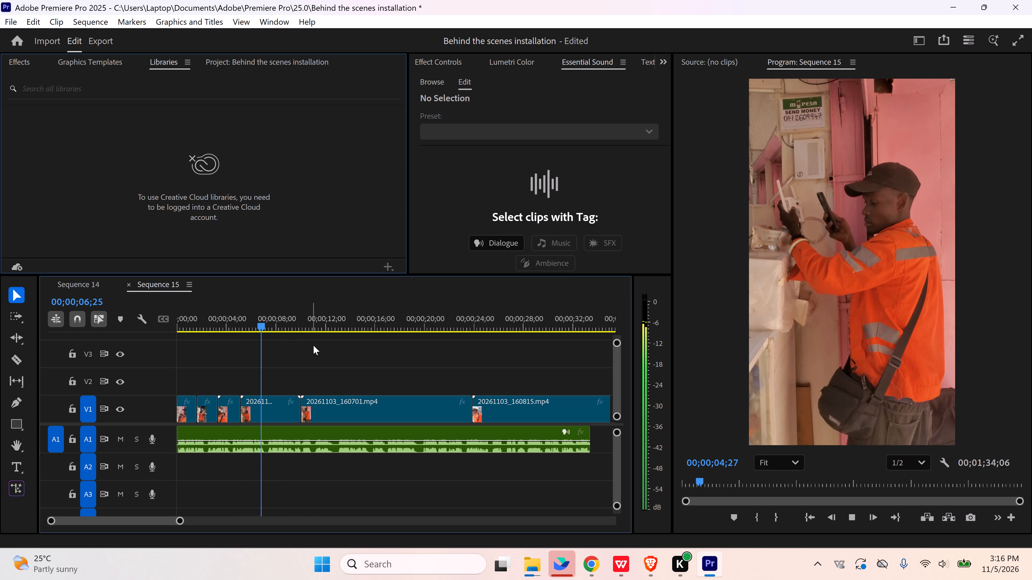
key(space)
drag(265, 326, 272, 328)
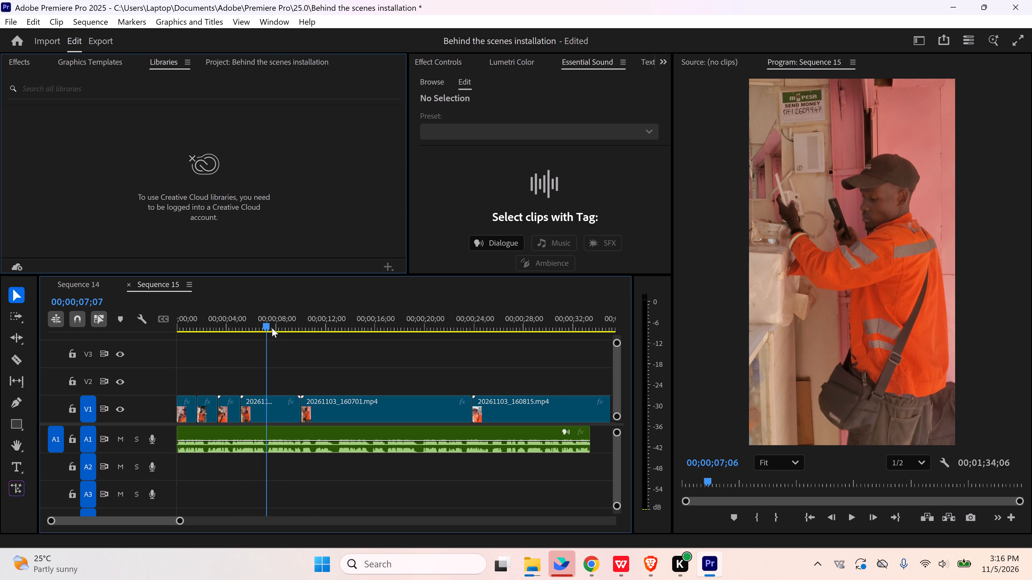
drag(272, 328, 337, 337)
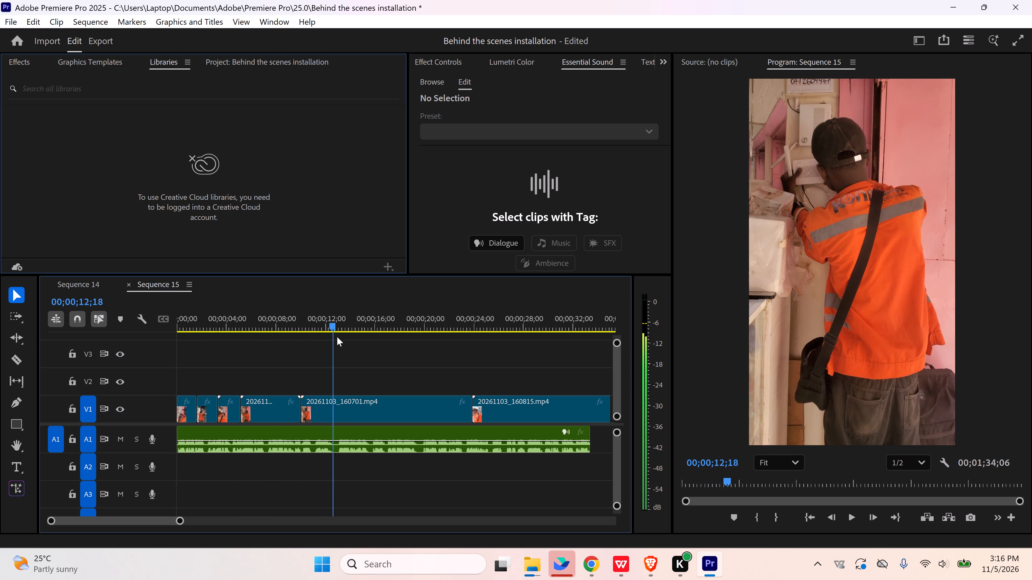
drag(337, 337, 402, 341)
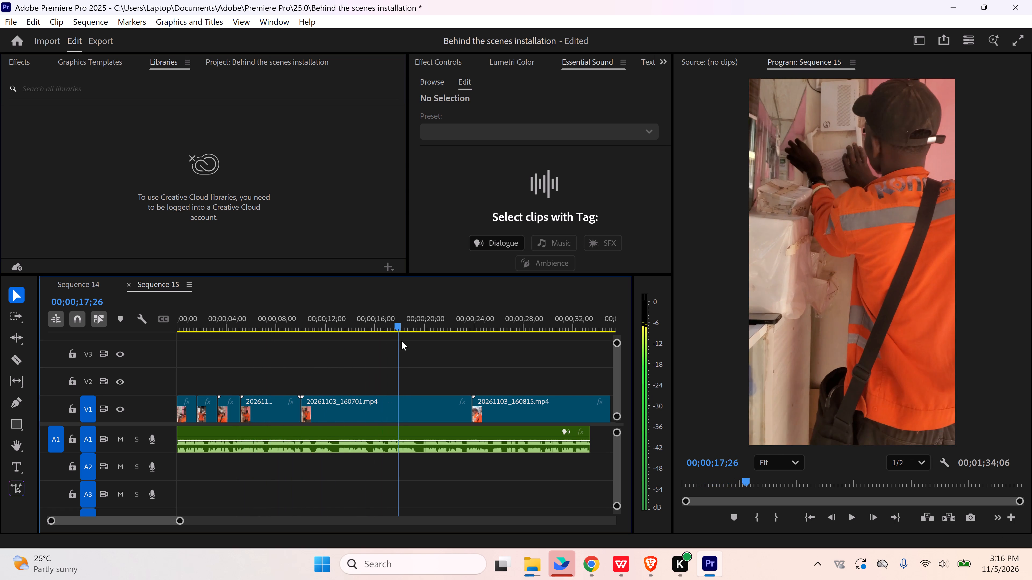
drag(402, 341, 419, 341)
key(space)
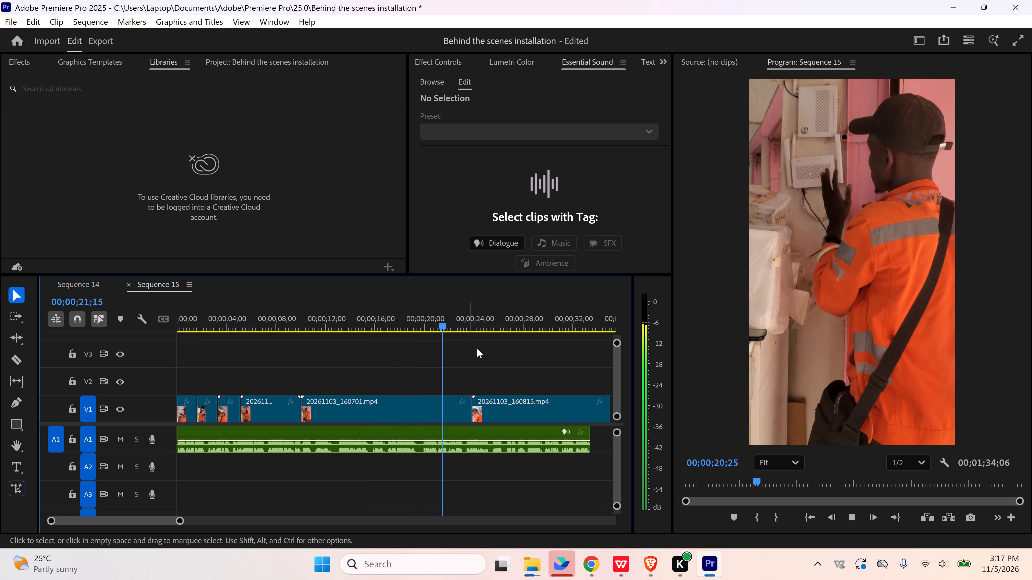
key(space)
Replay the short clip between 00;00;05;05 and 20261103_160701.mp4, delete it from V1, and close its gap.
click(254, 321)
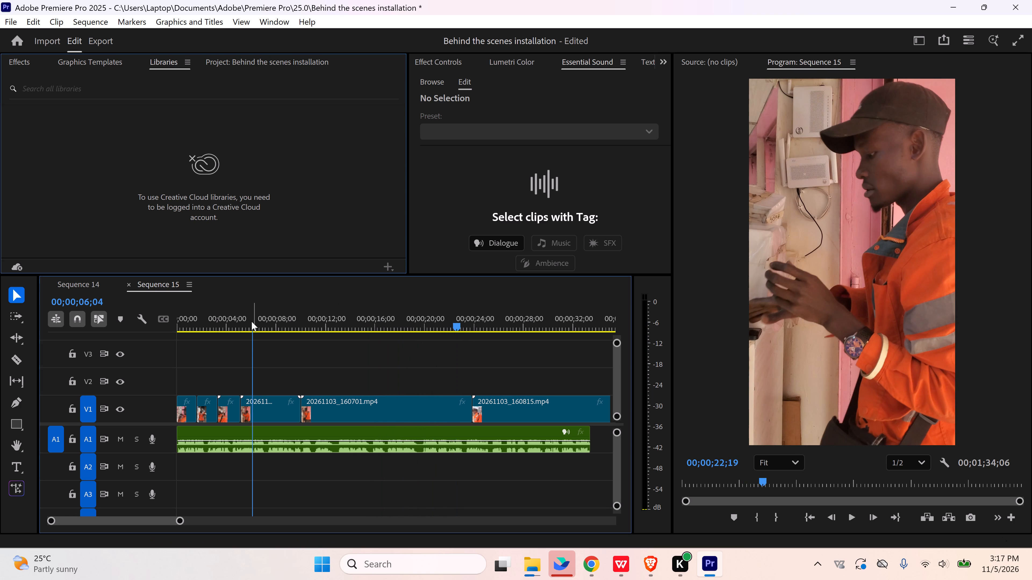
click(235, 323)
key(space)
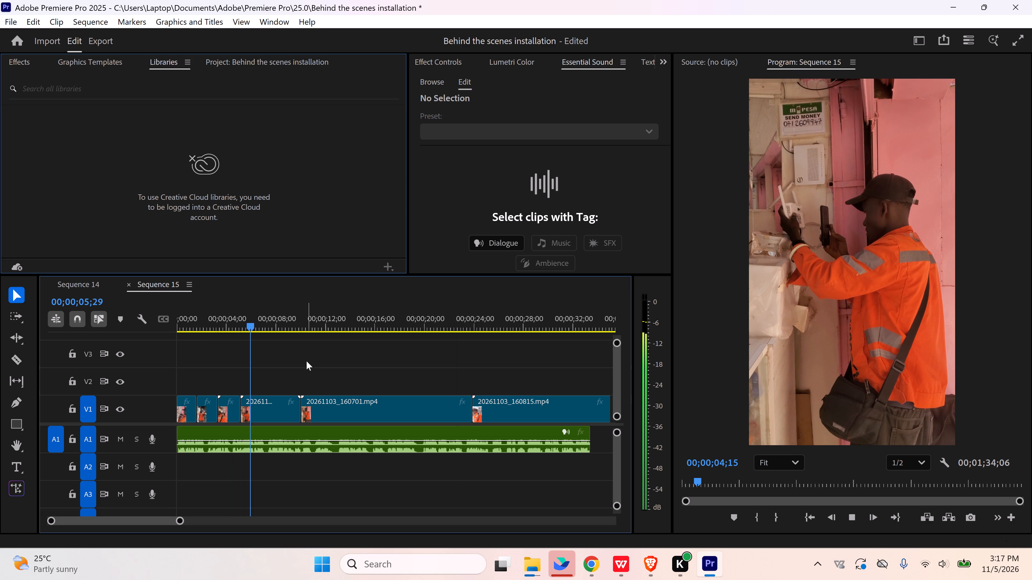
key(space)
click(280, 415)
key(Delete)
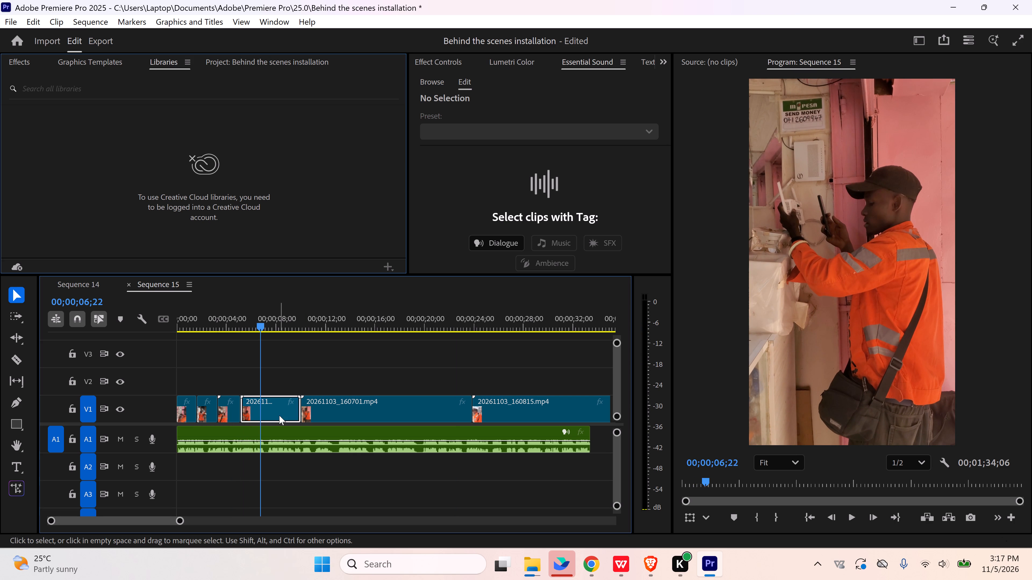
click(279, 415)
key(Delete)
Play across the join into 20261103_160701.mp4 and split that clip on V1 at 00;00;07;08.
click(235, 324)
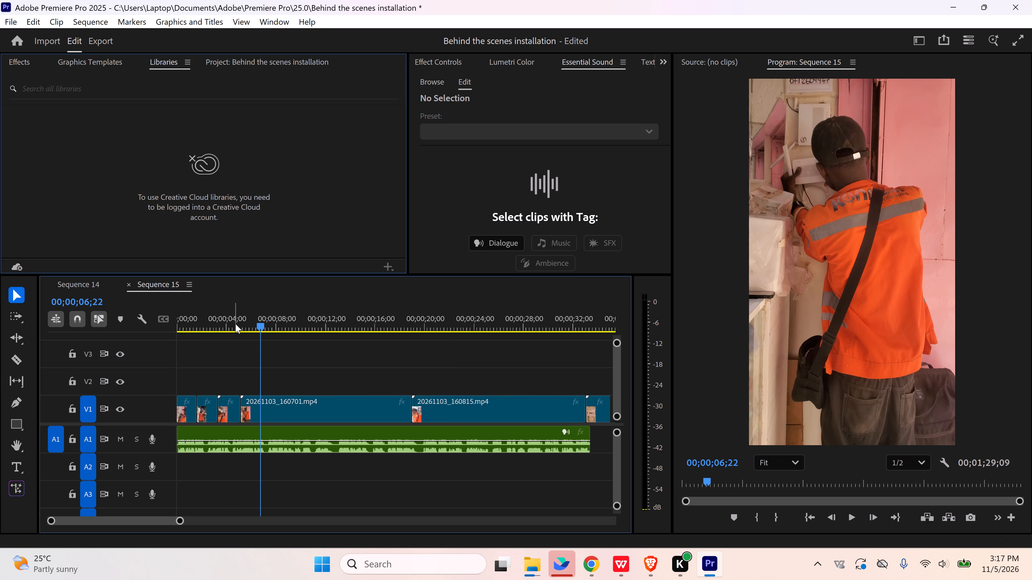
key(space)
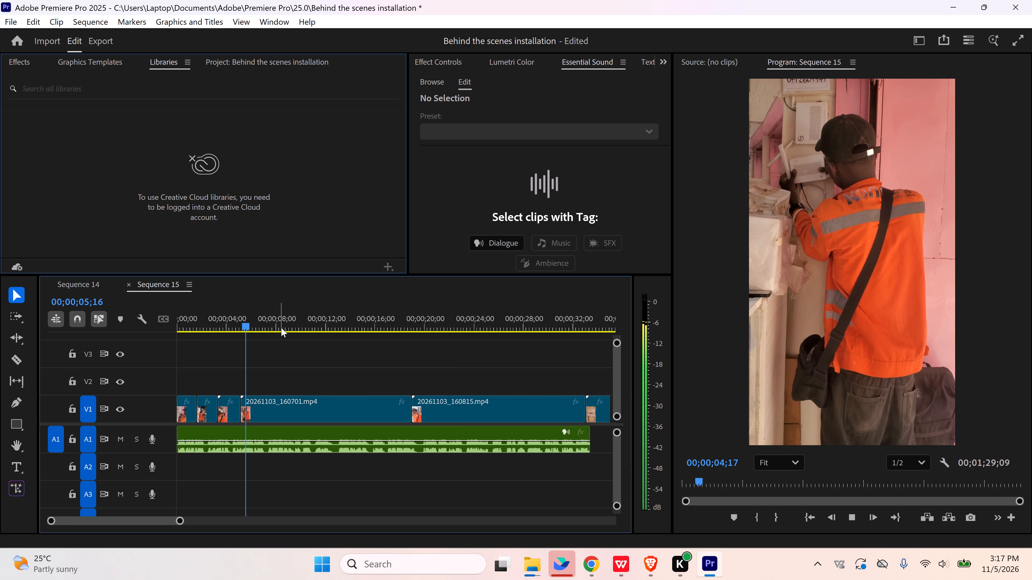
key(space)
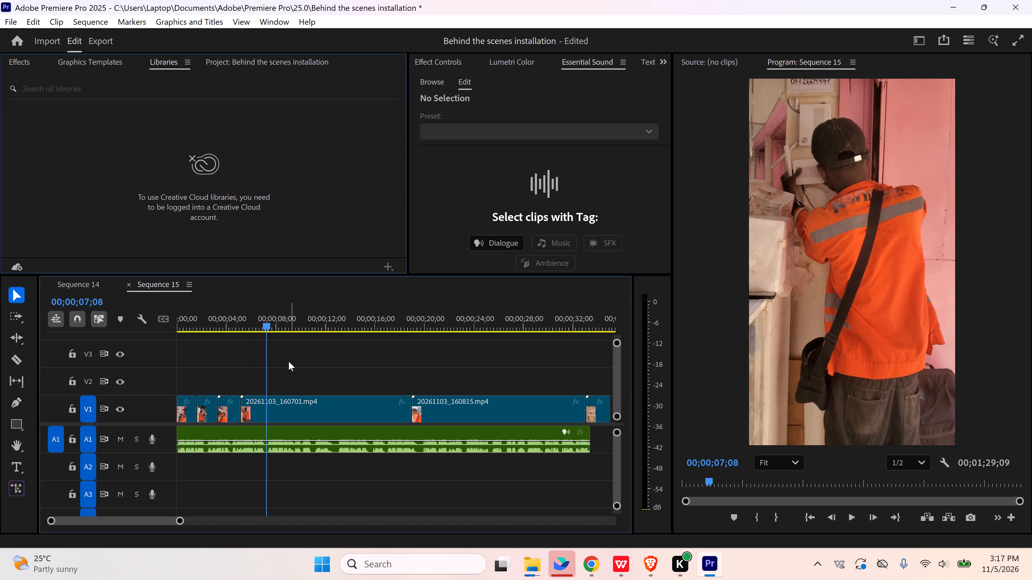
key(c)
click(267, 409)
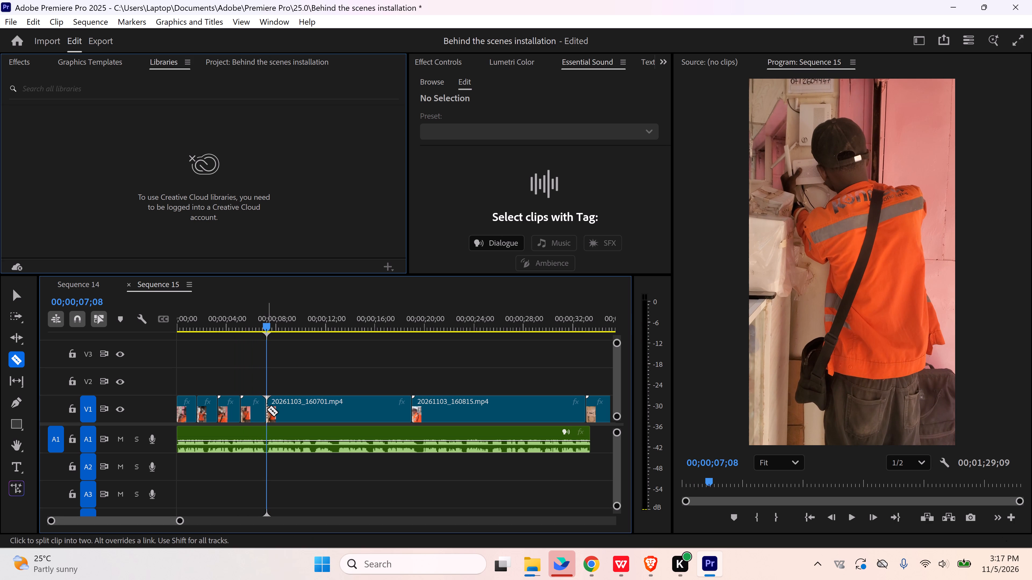
key(v)
Scrub and play through 20261103_160701.mp4 after the 00;00;07;08 cut to examine its footage for the next usable shot.
drag(266, 323, 340, 332)
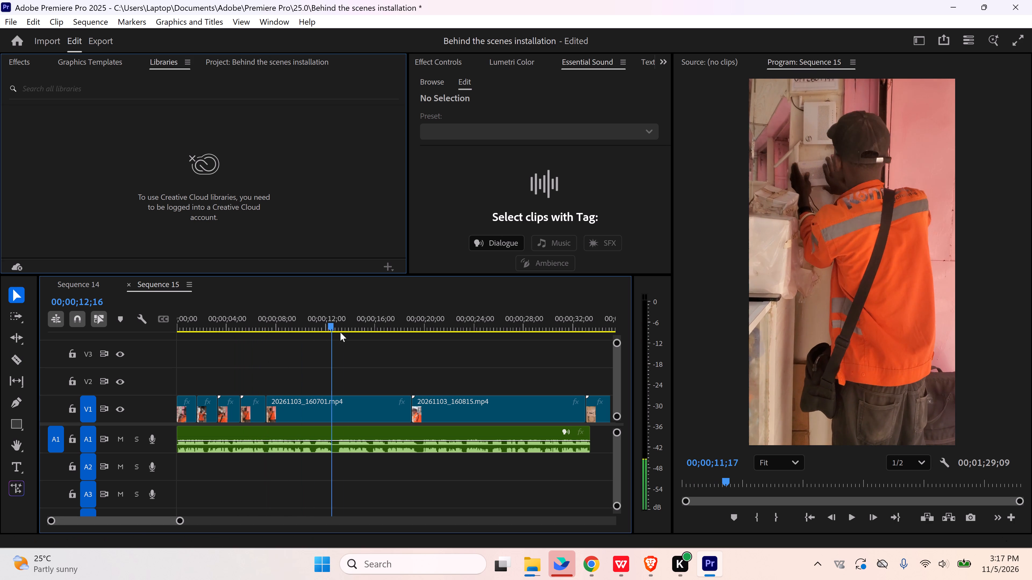
drag(340, 332, 350, 335)
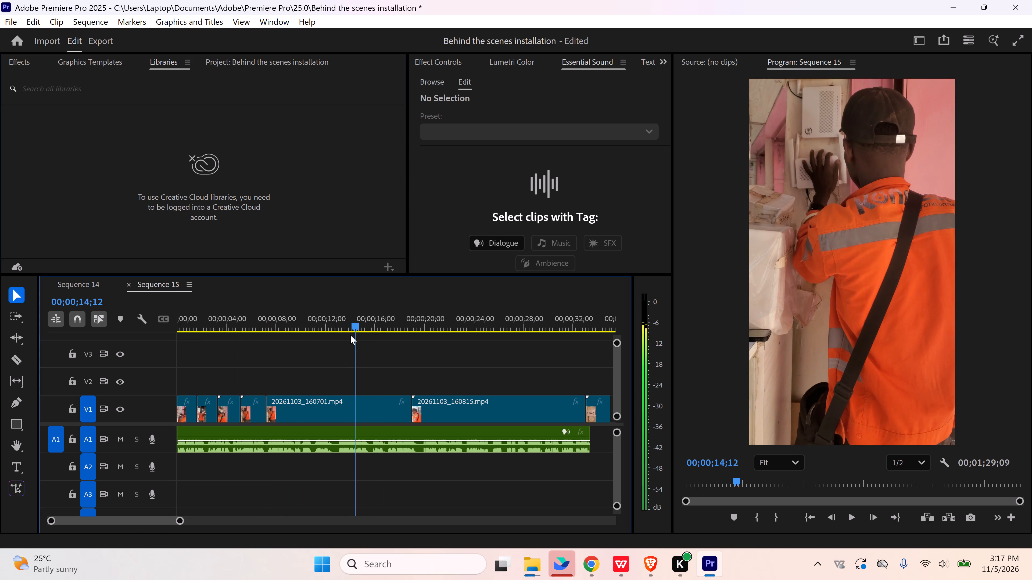
drag(350, 335, 343, 335)
key(space)
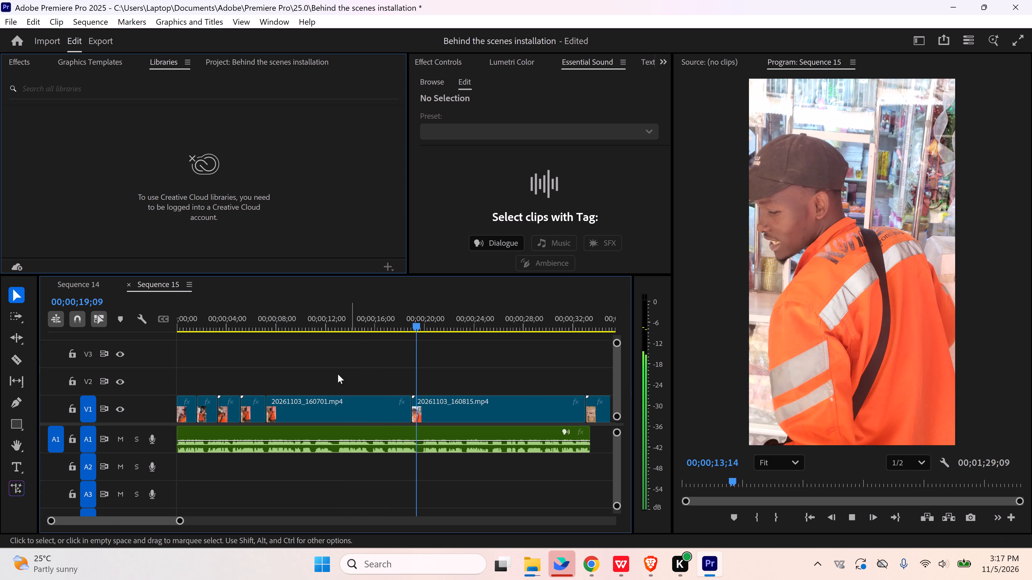
click(380, 328)
key(space)
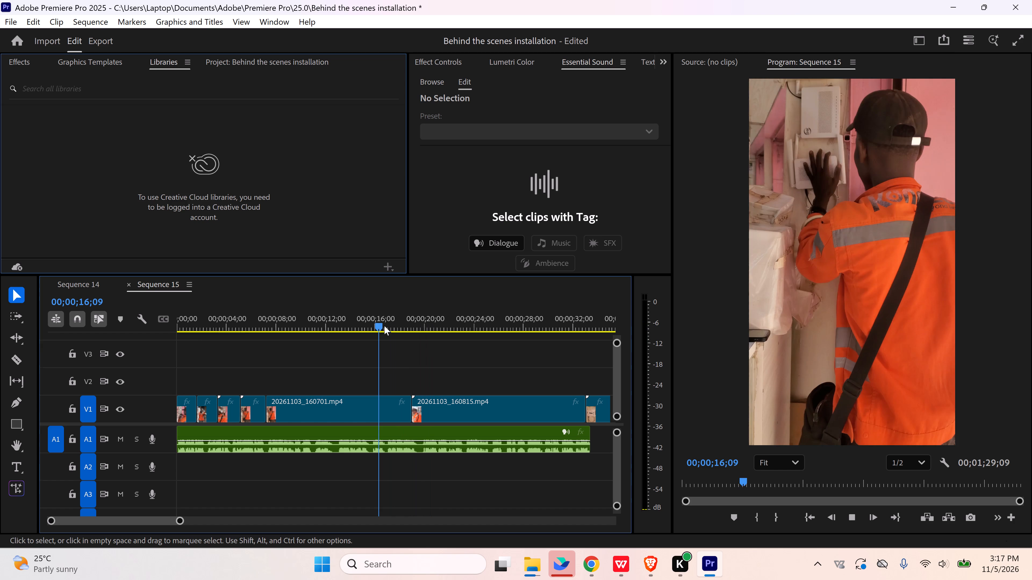
click(368, 325)
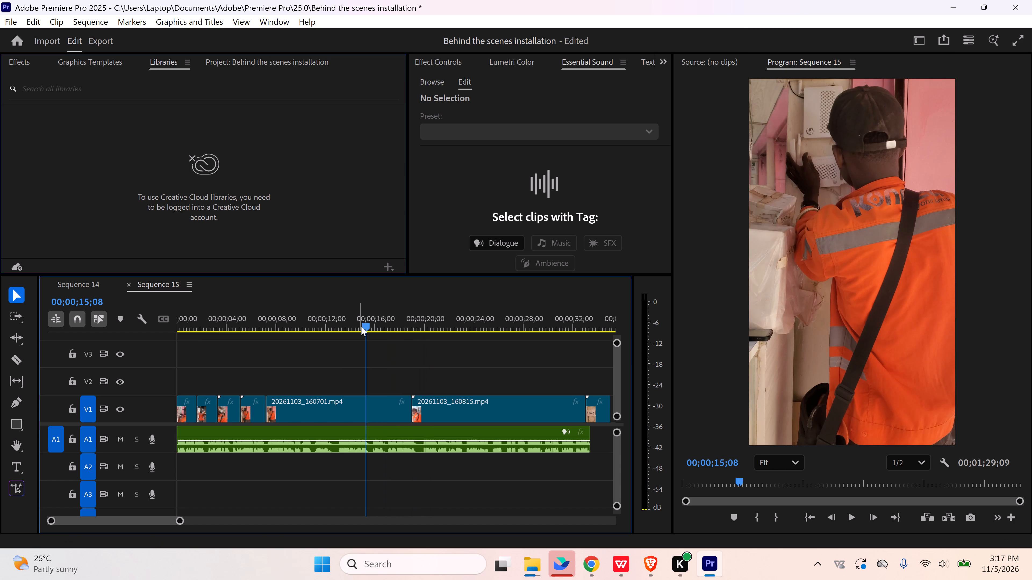
key(space)
key(space)
click(357, 325)
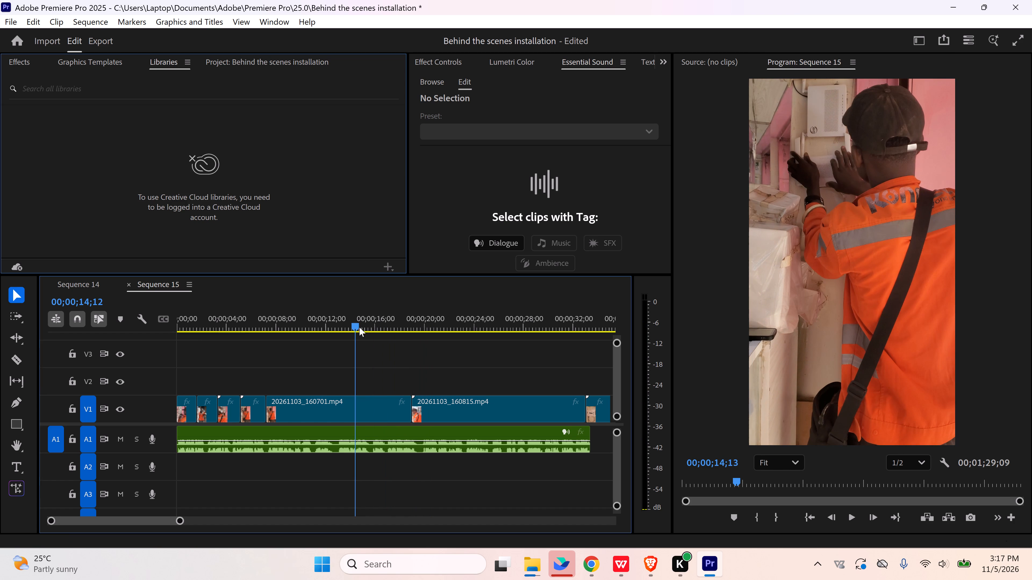
key(space)
key(space)
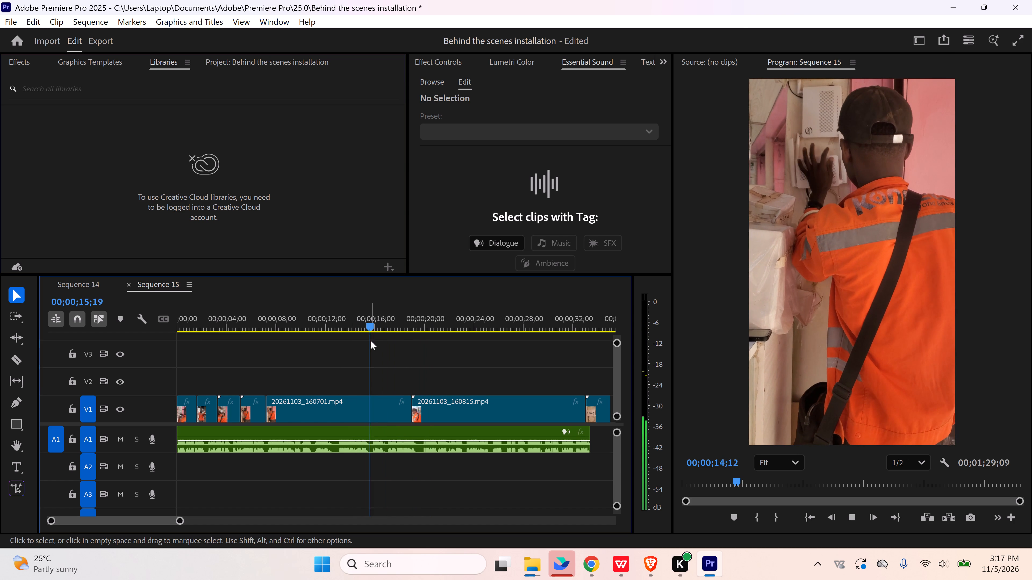
key(space)
key(space)
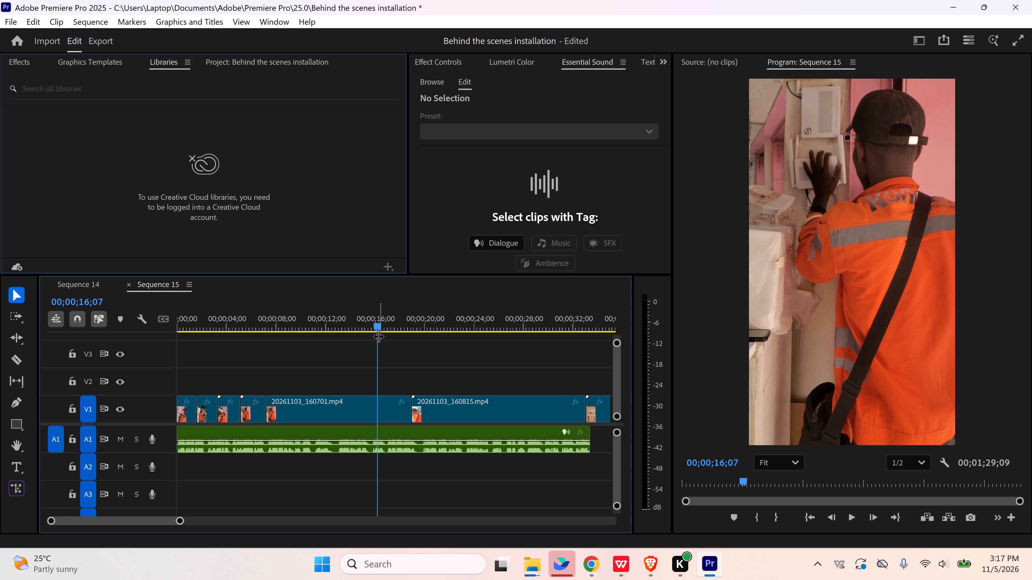
Split 20261103_160701.mp4 on V1 at 00;00;15;22 and delete the section between 00;00;07;08 and that cut.
drag(378, 327, 372, 327)
key(c)
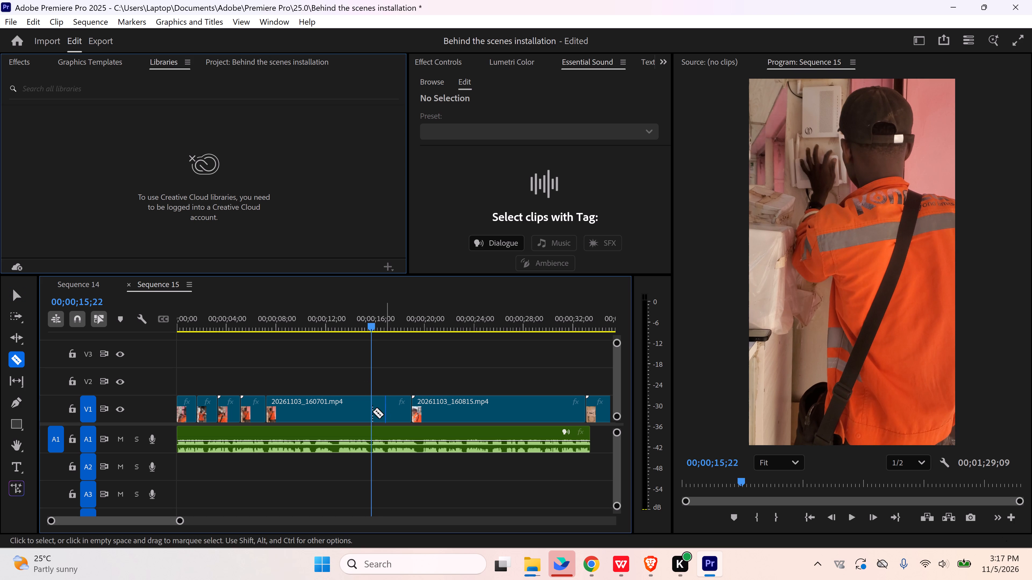
click(368, 406)
key(v)
click(340, 410)
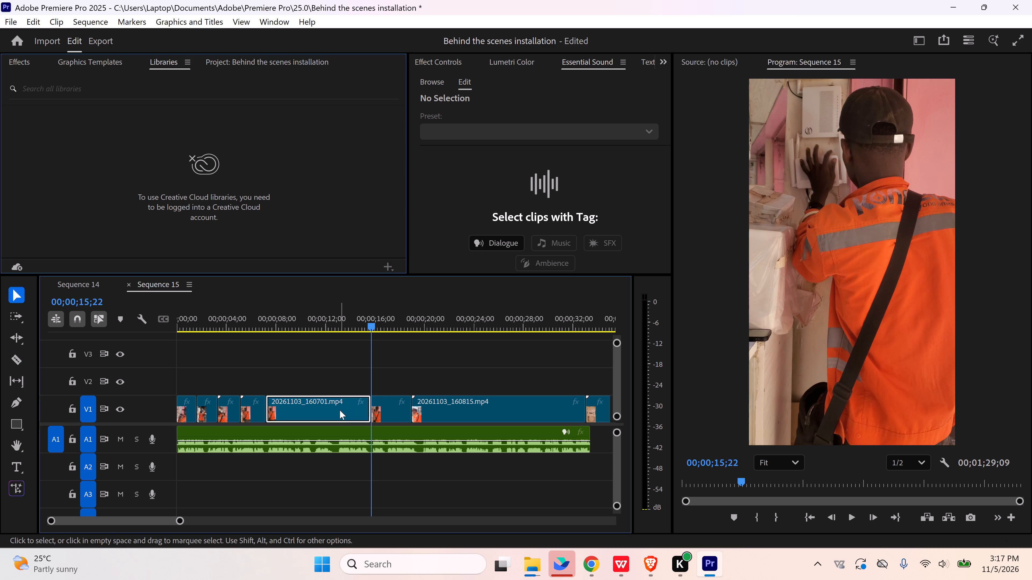
key(Delete)
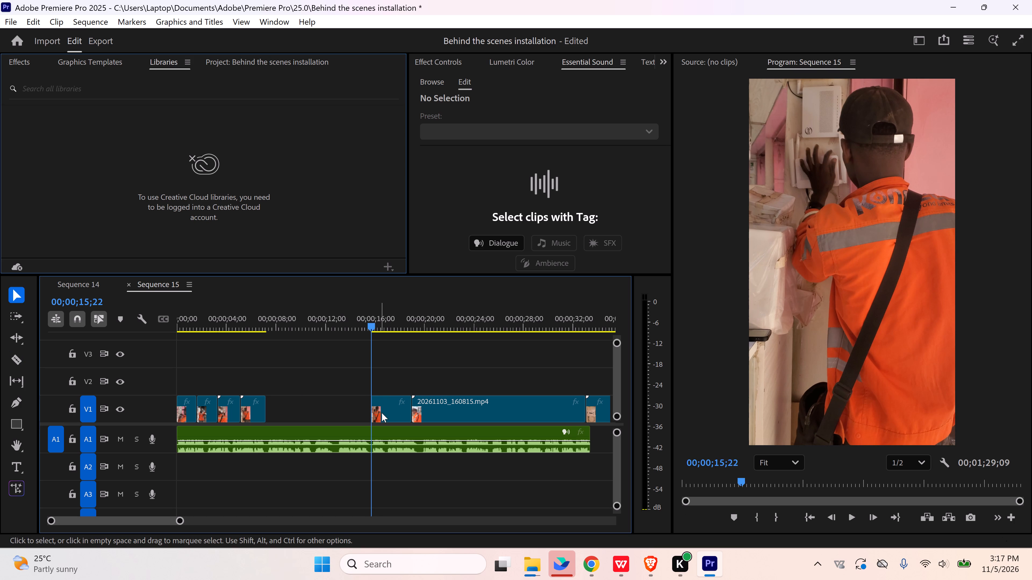
Move the remaining piece of 20261103_160701.mp4 on V1 back to join the previous clip at 00;00;07;08.
drag(398, 416, 303, 414)
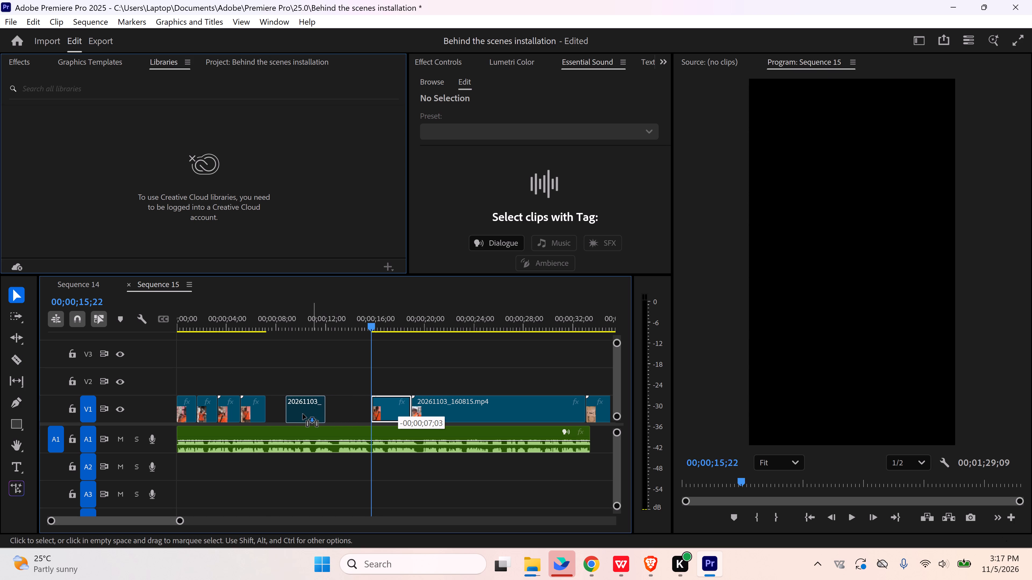
drag(303, 414, 292, 414)
click(260, 322)
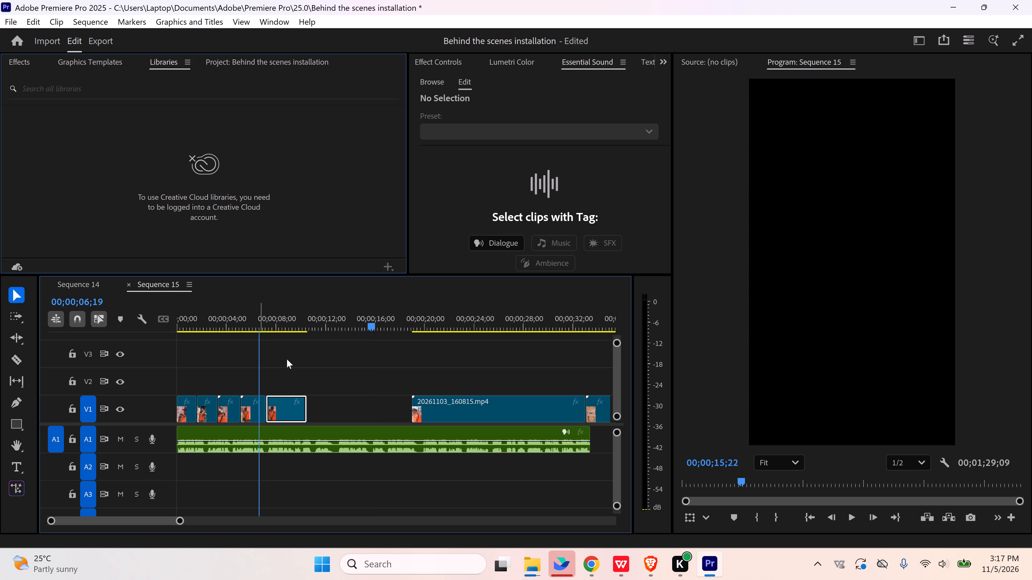
click(287, 359)
Play the opening of Sequence 15 briefly and save the project.
key(Home)
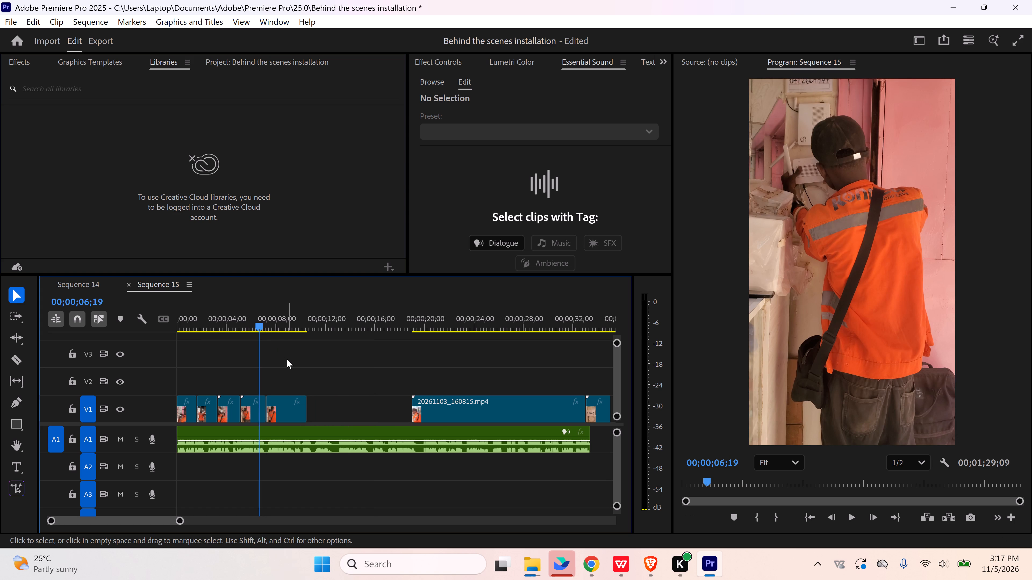
key(space)
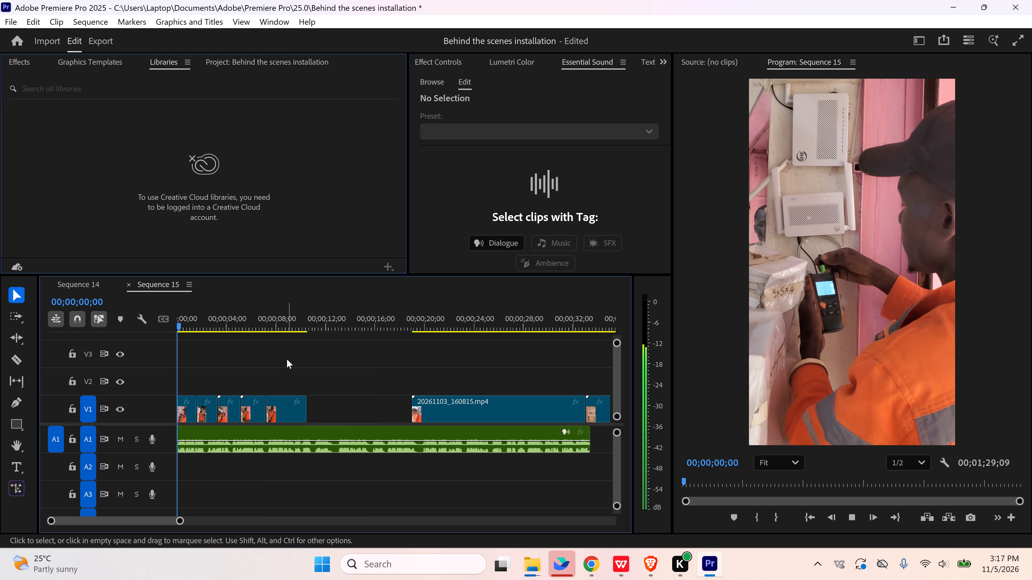
key(space)
key(ctrl+s)
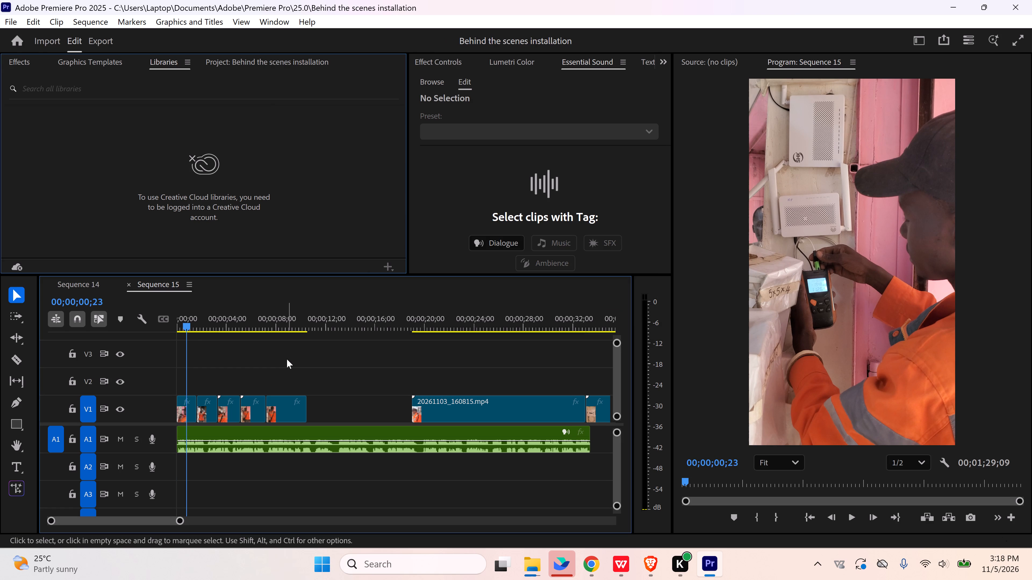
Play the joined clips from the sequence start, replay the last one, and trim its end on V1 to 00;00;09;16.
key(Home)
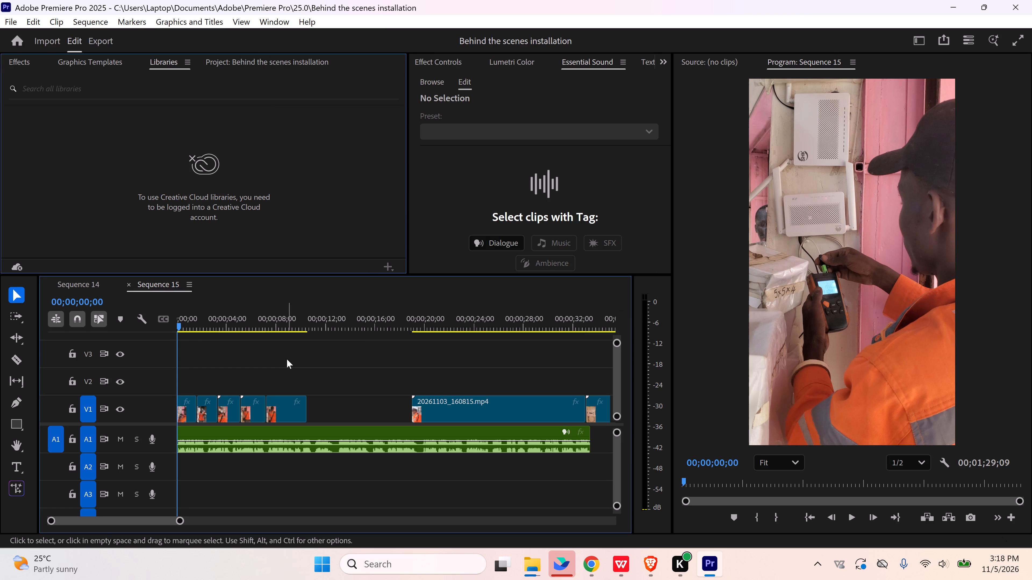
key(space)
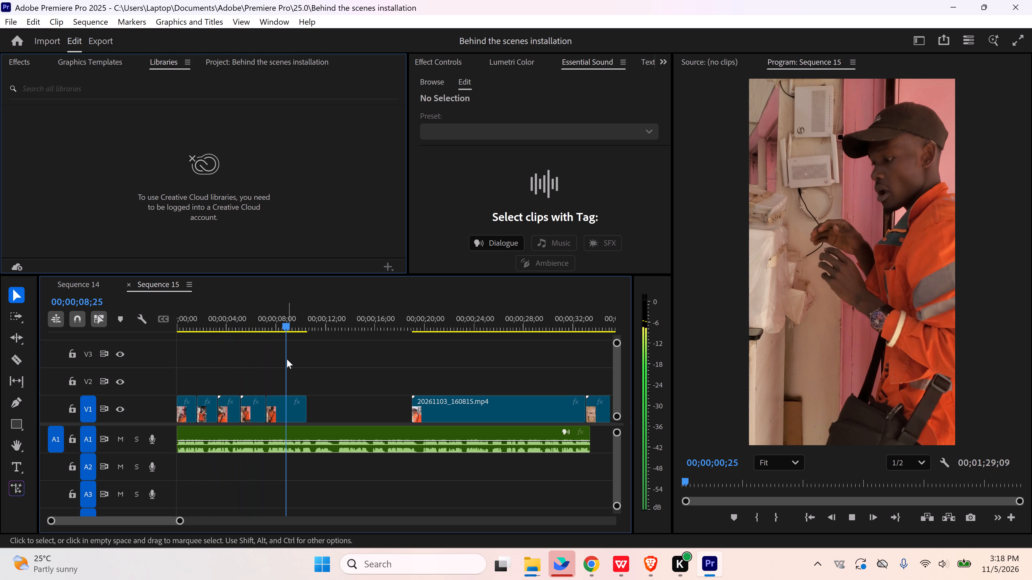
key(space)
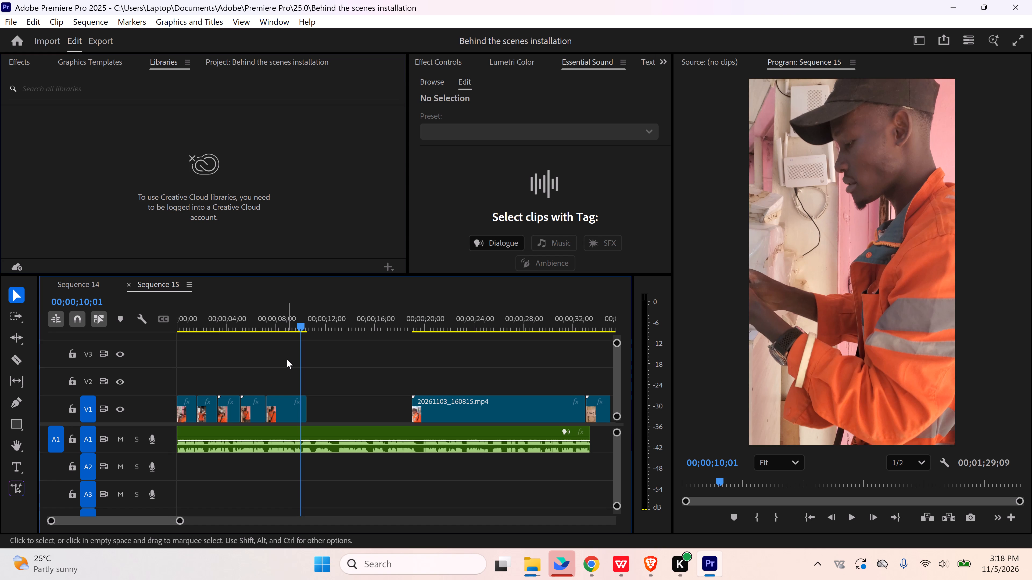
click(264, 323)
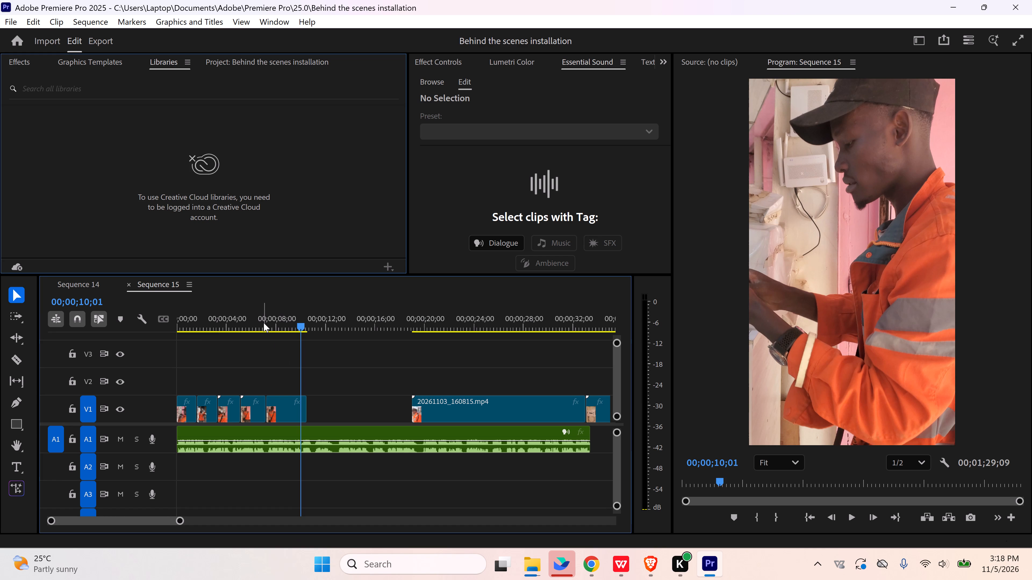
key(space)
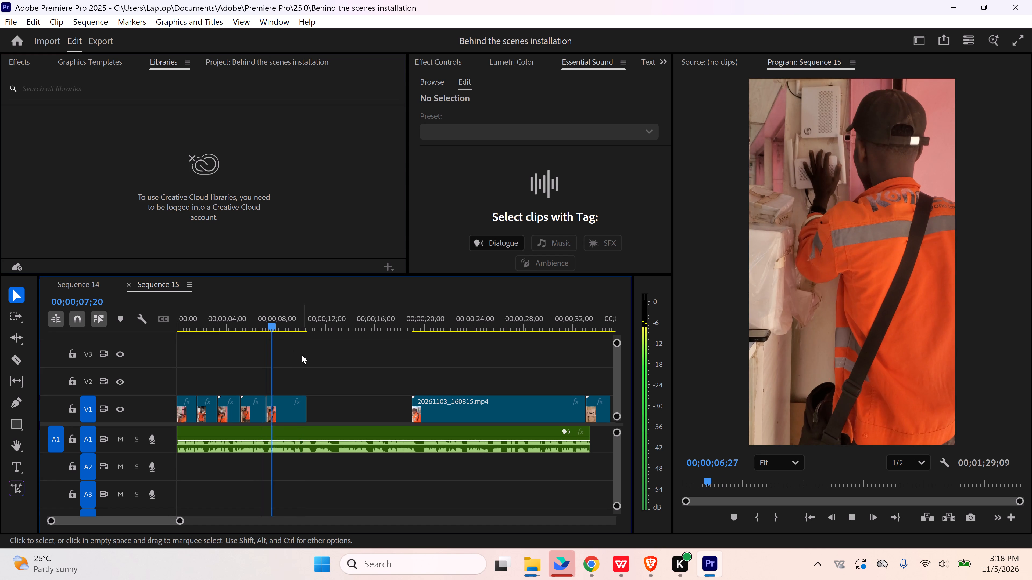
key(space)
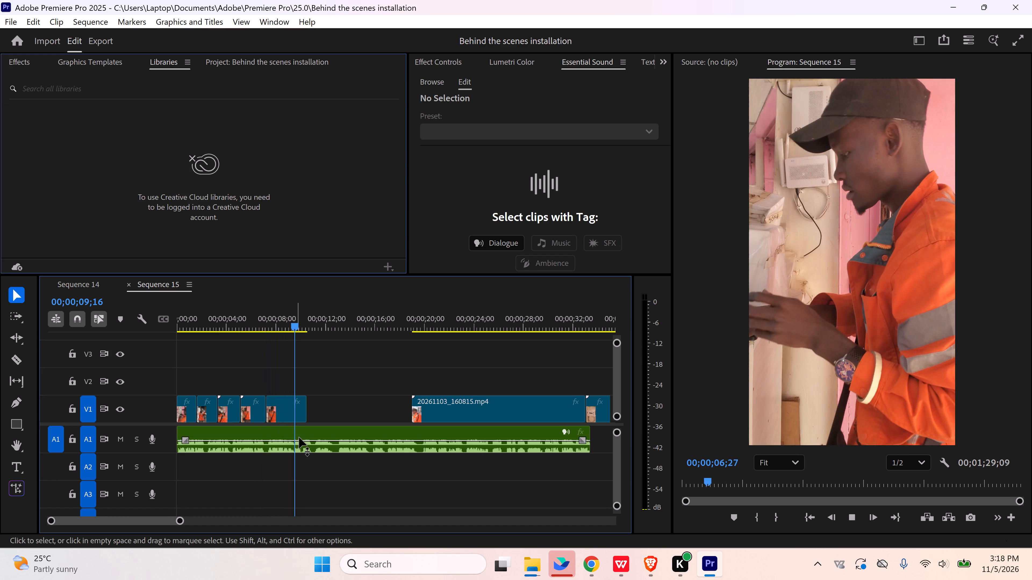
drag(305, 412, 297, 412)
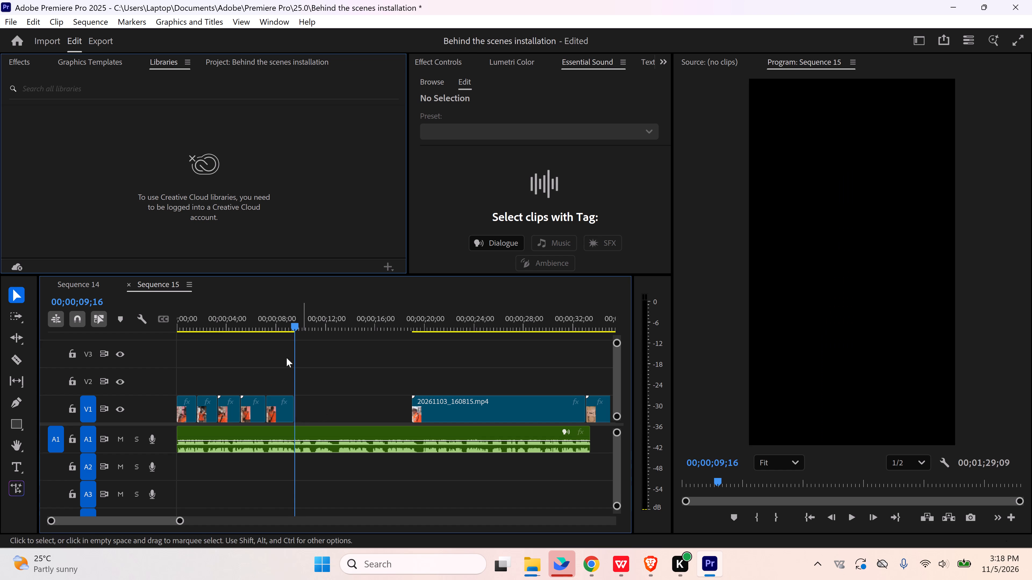
Replay the clip starting at 00;00;07;08, trim its end to 00;00;08;20, and close the gap before 20261103_160815.mp4.
click(264, 315)
key(space)
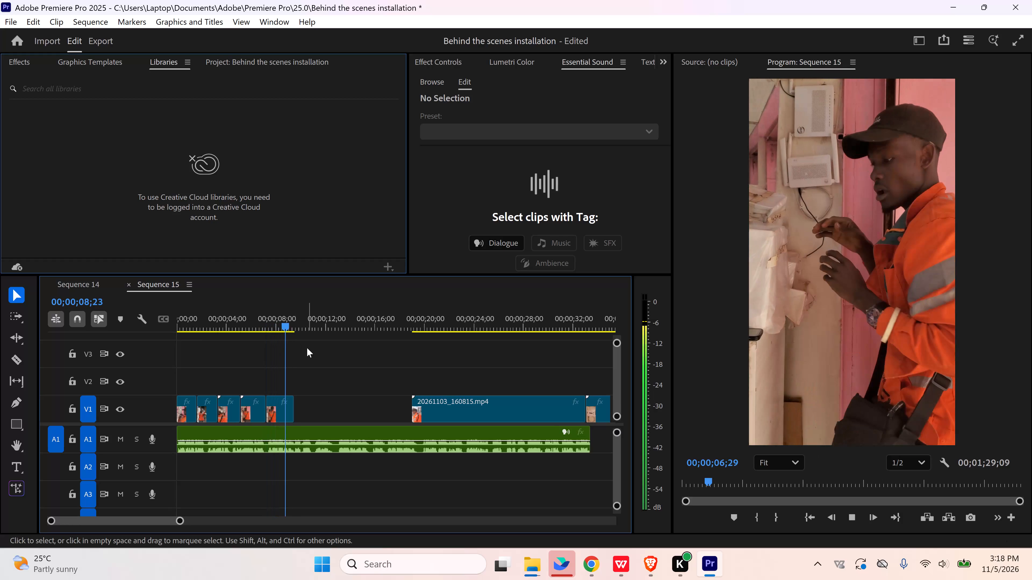
key(space)
click(265, 320)
key(space)
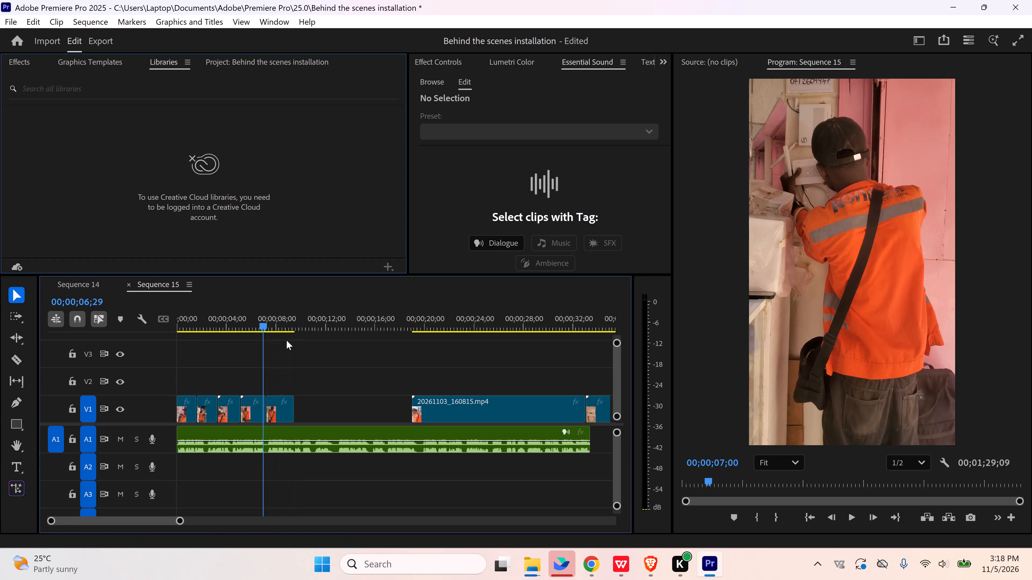
key(space)
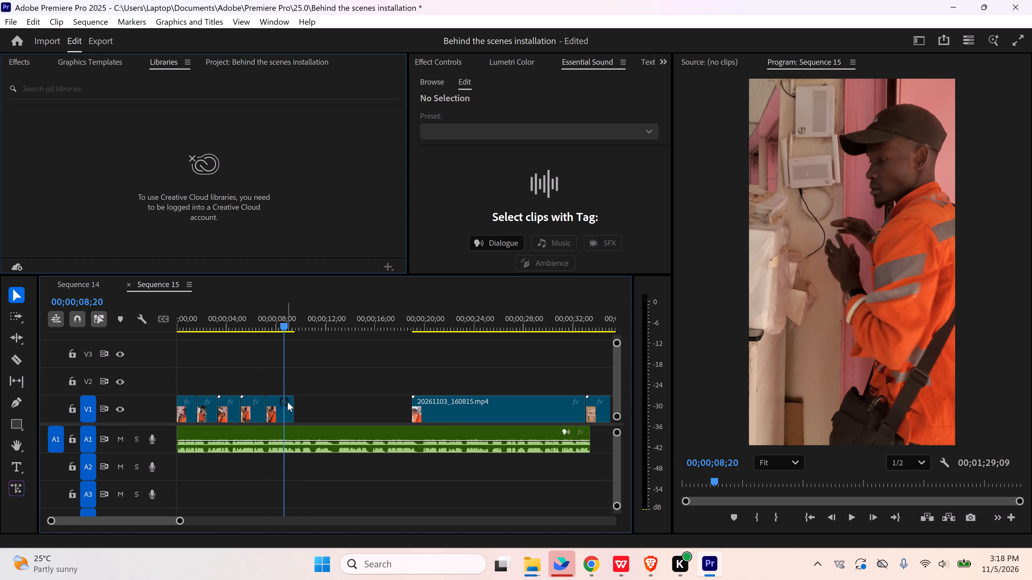
drag(291, 409, 284, 410)
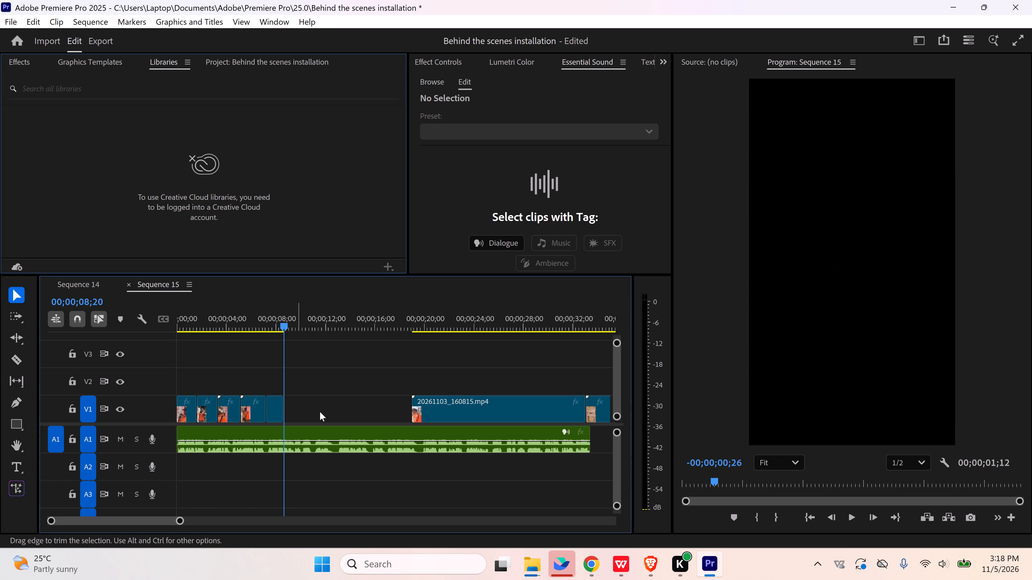
click(320, 412)
key(Delete)
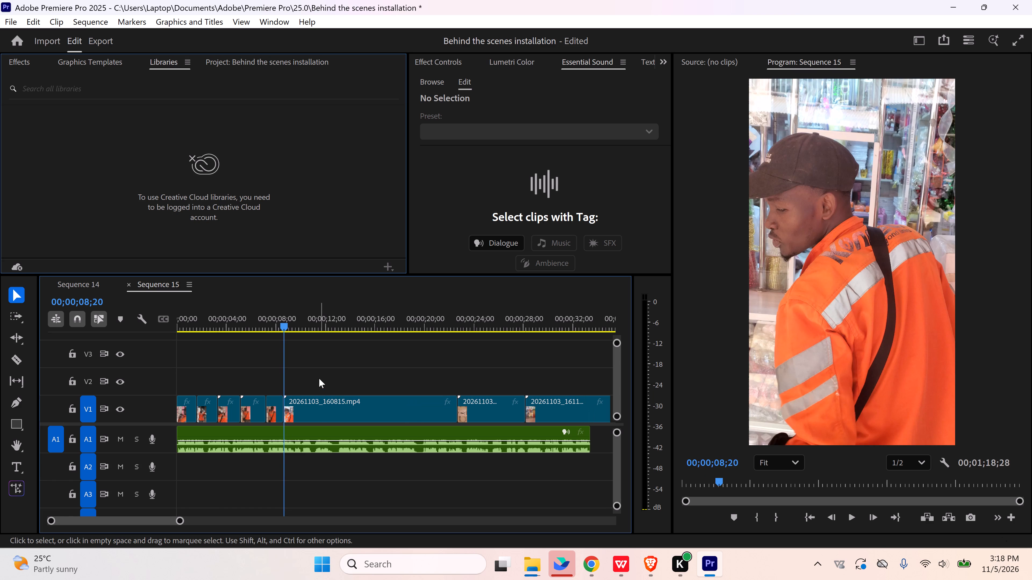
Play and scrub through 20261103_160815.mp4, delete it from V1, and close its gap.
key(space)
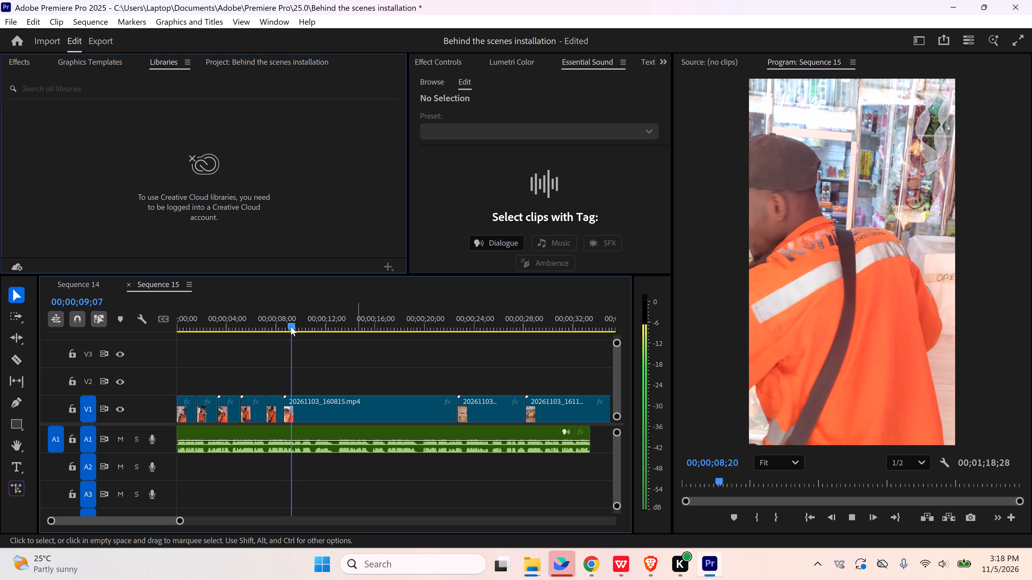
drag(291, 327, 377, 332)
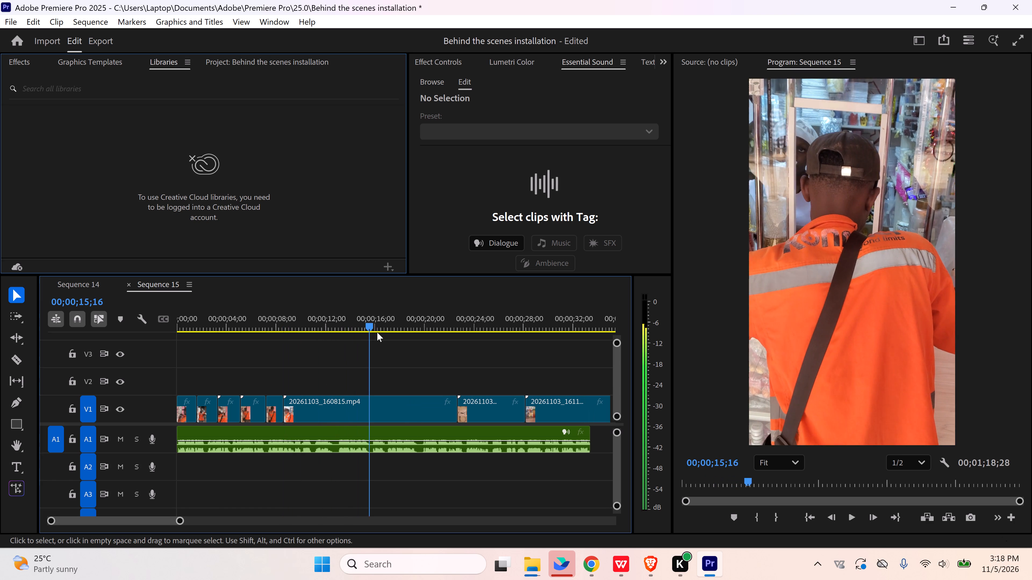
drag(377, 332, 424, 330)
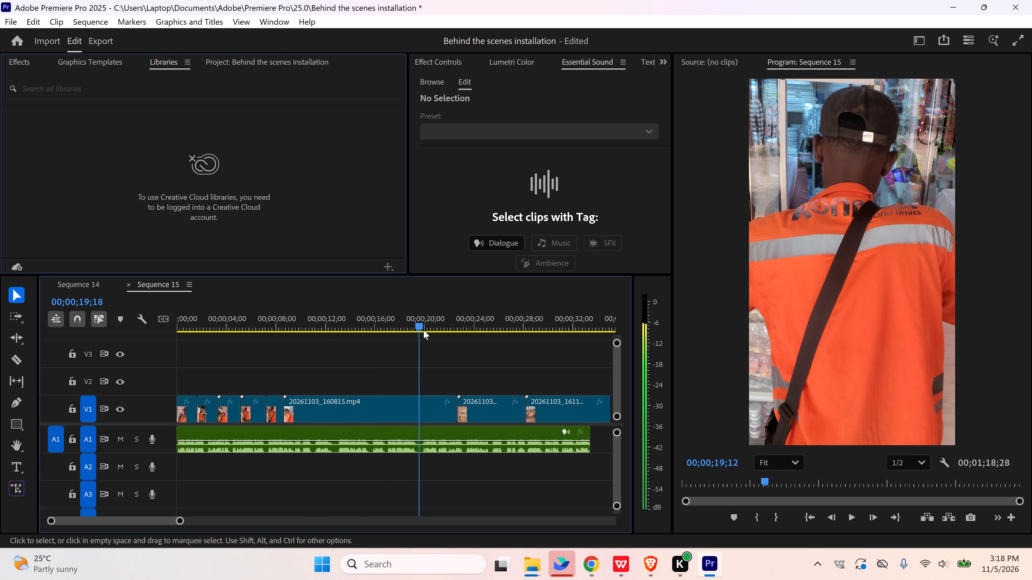
drag(424, 330, 411, 334)
key(space)
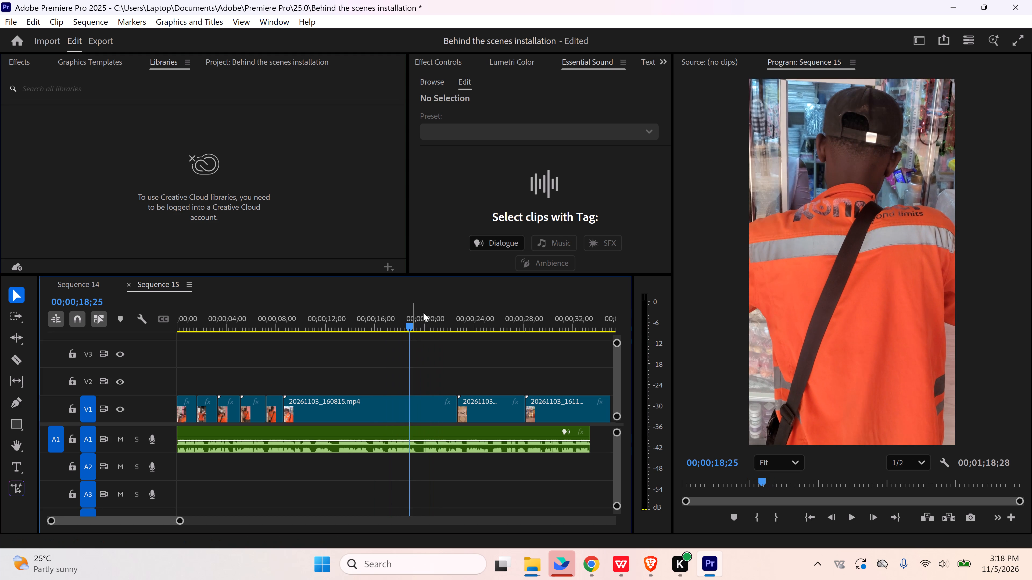
key(space)
click(409, 412)
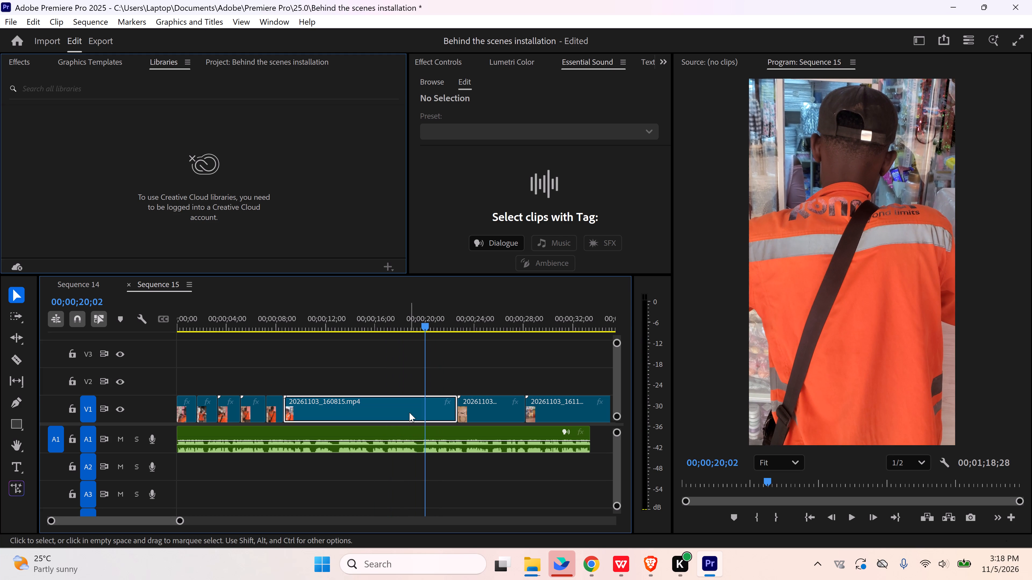
key(Delete)
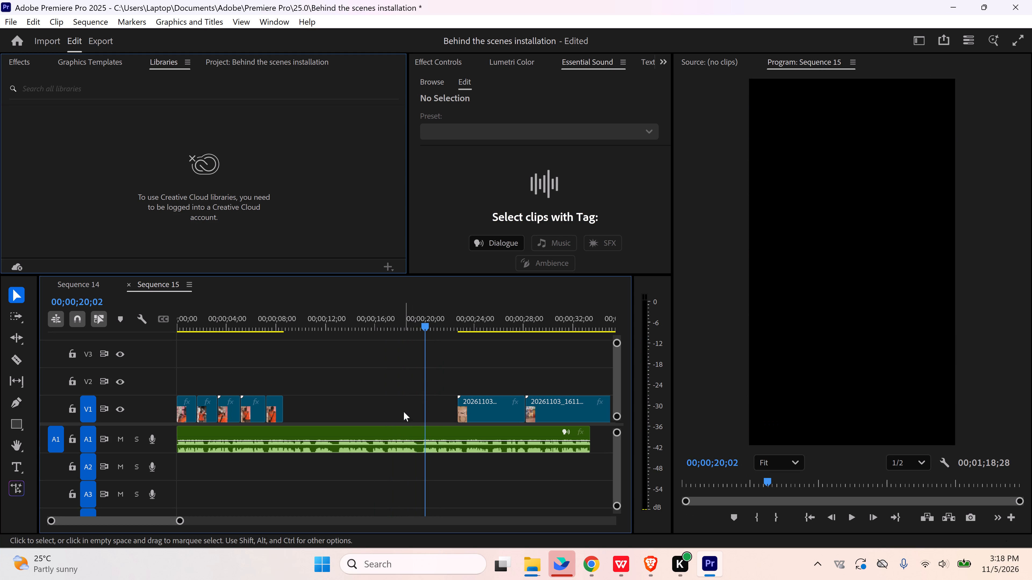
click(404, 412)
key(Delete)
Replay the router clip starting at 00;00;08;20, split it at 00;00;10;10, and delete the part after the cut.
click(280, 320)
key(space)
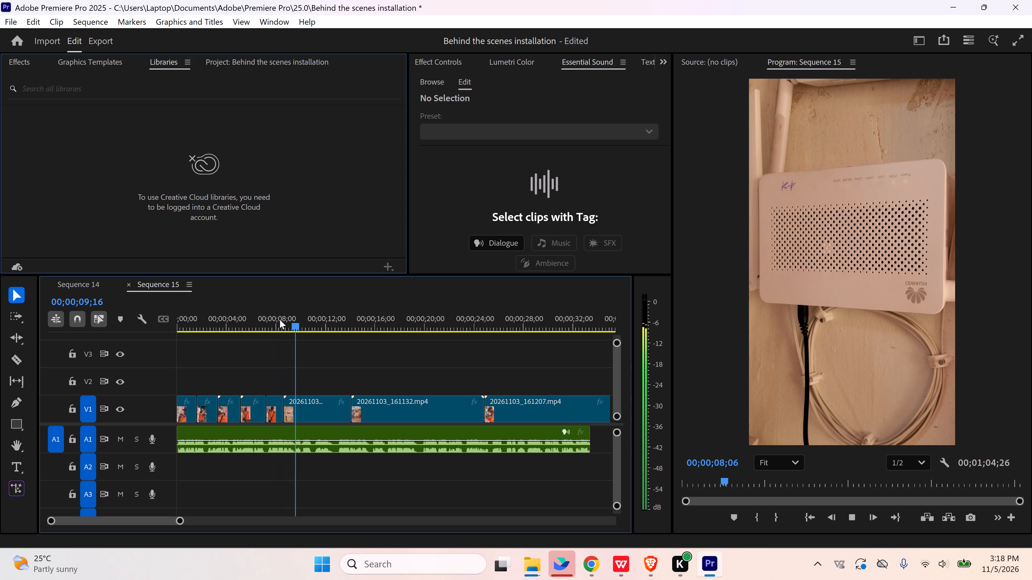
key(space)
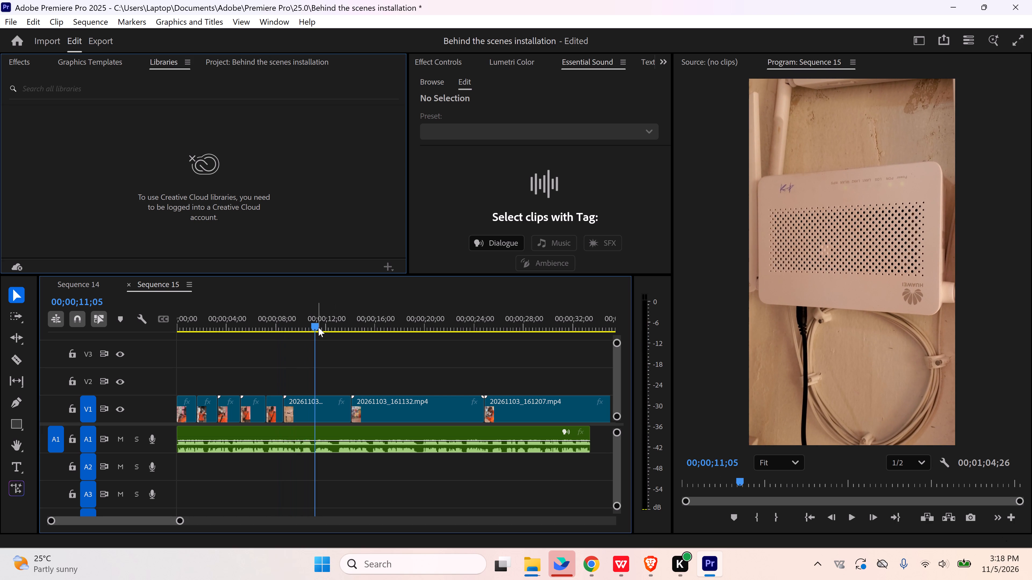
drag(318, 327, 295, 329)
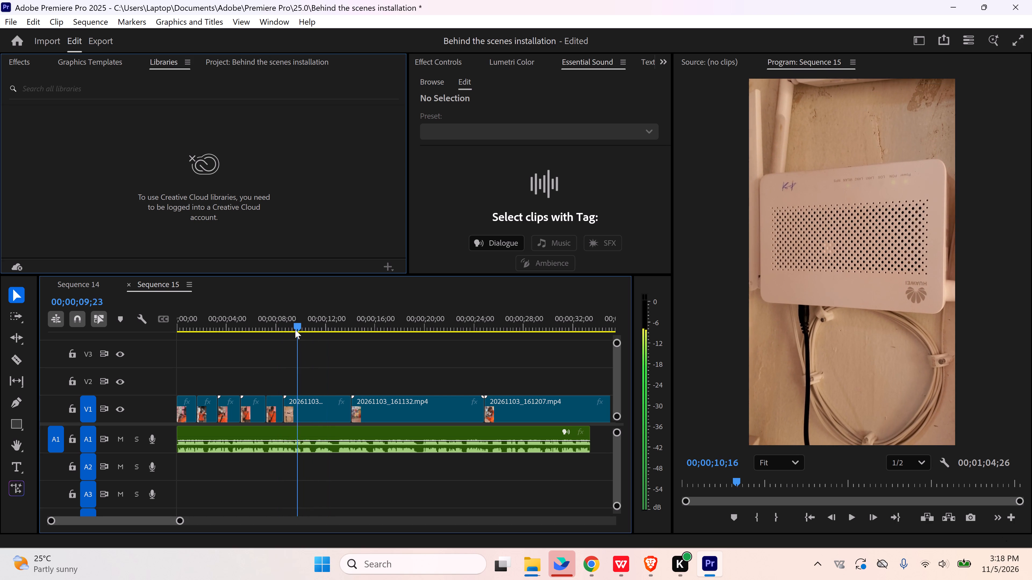
drag(295, 329, 282, 331)
click(265, 320)
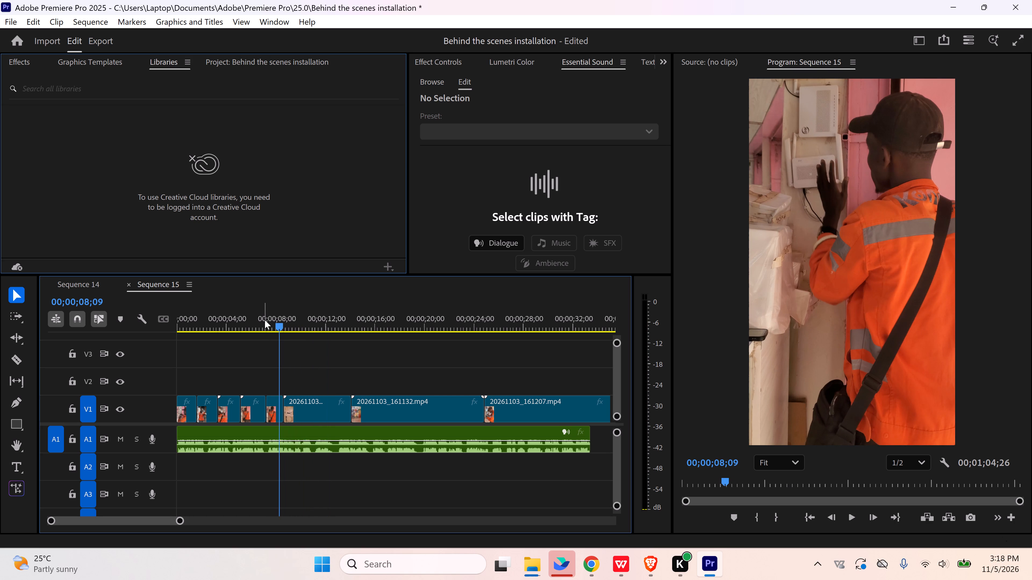
key(space)
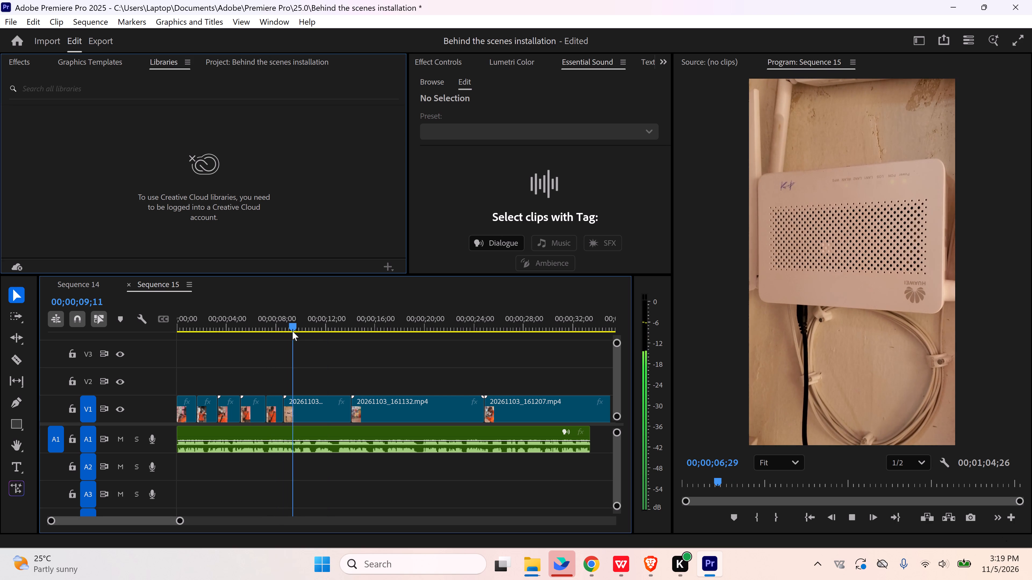
key(space)
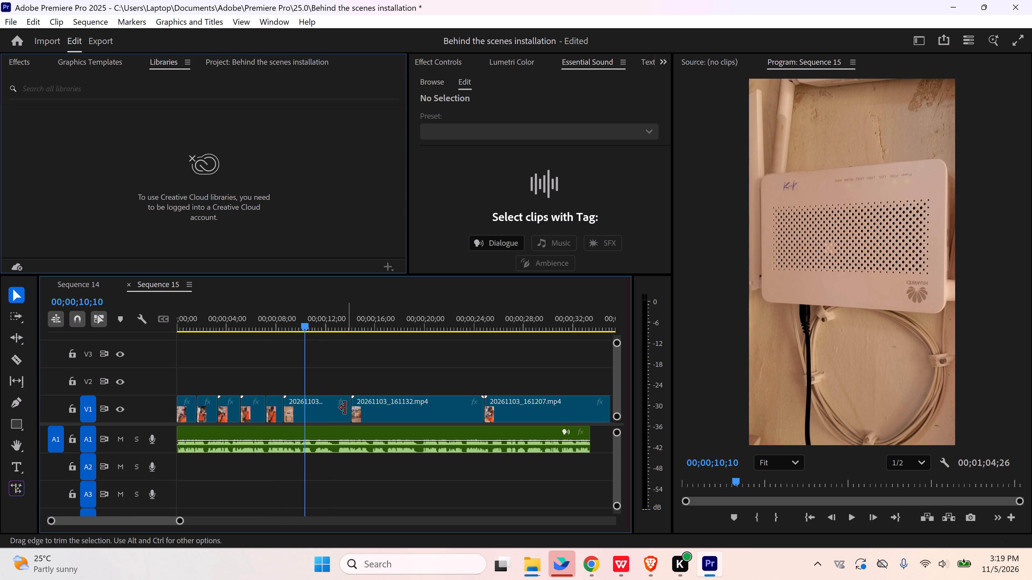
key(c)
click(306, 410)
key(v)
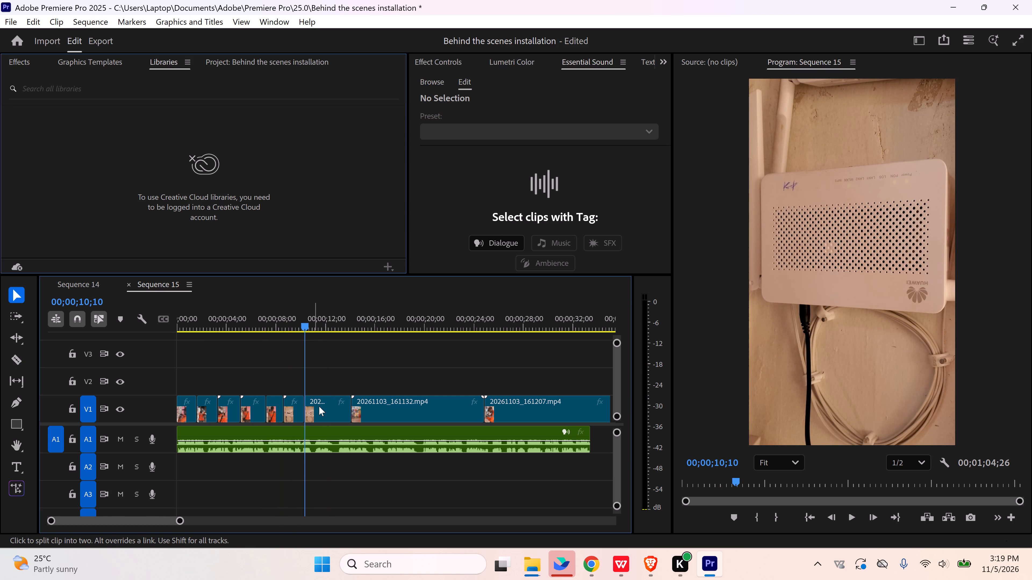
click(329, 414)
key(Delete)
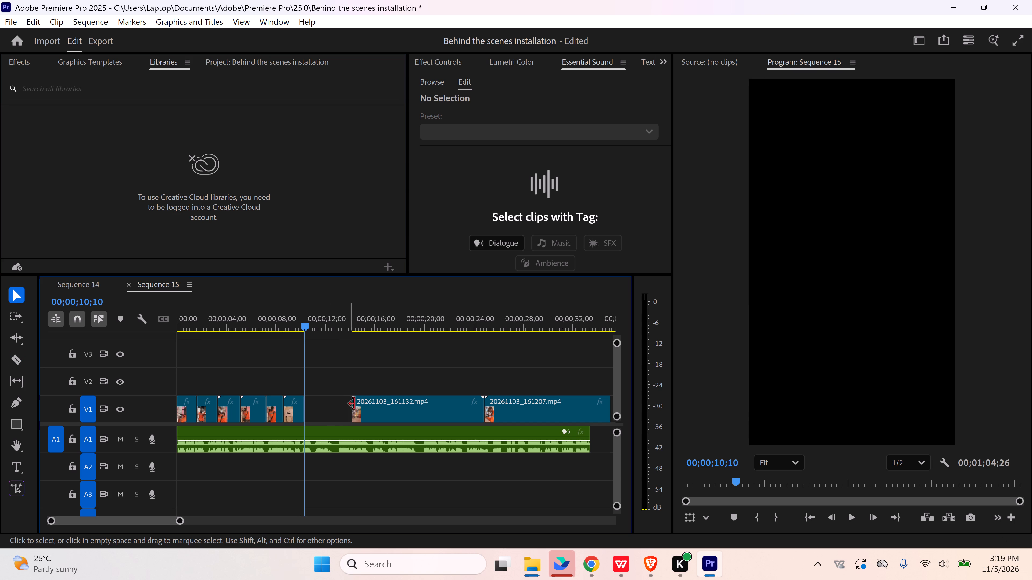
Play through 20261103_161132.mp4, replay it from near its start, and split it on V1 at 00;00;20;03.
drag(374, 324, 365, 331)
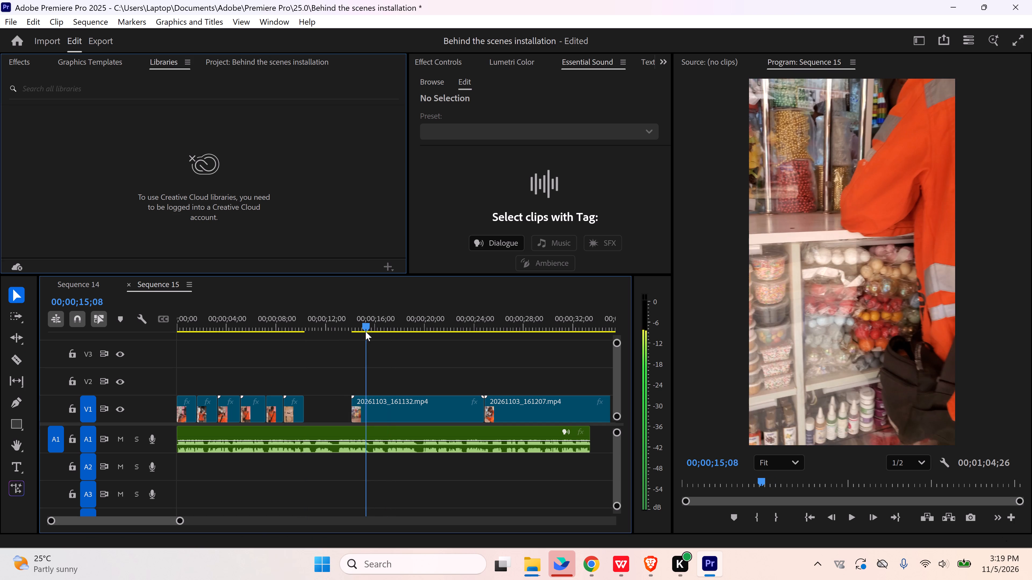
drag(365, 331, 358, 331)
key(space)
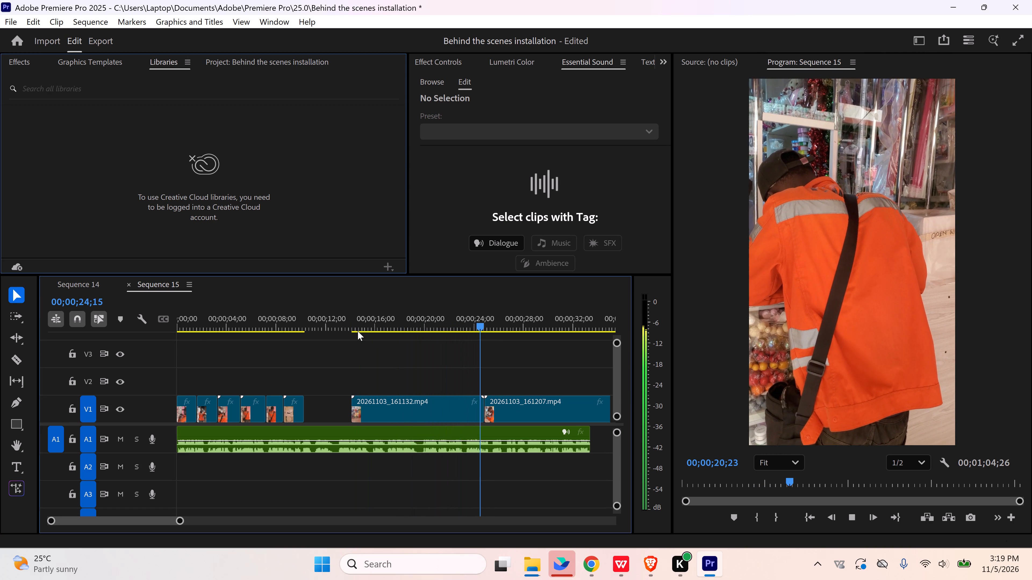
key(space)
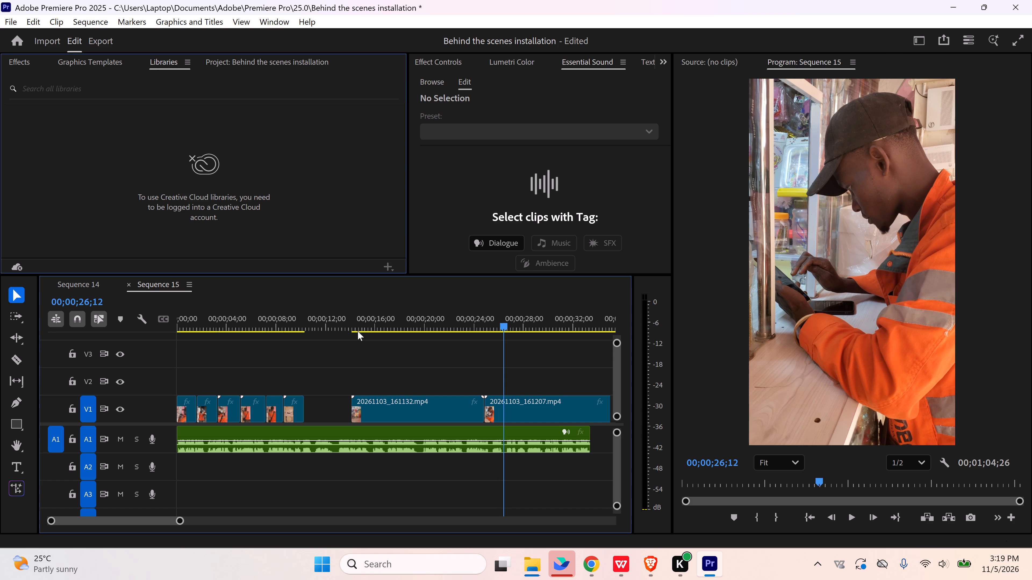
click(357, 327)
key(space)
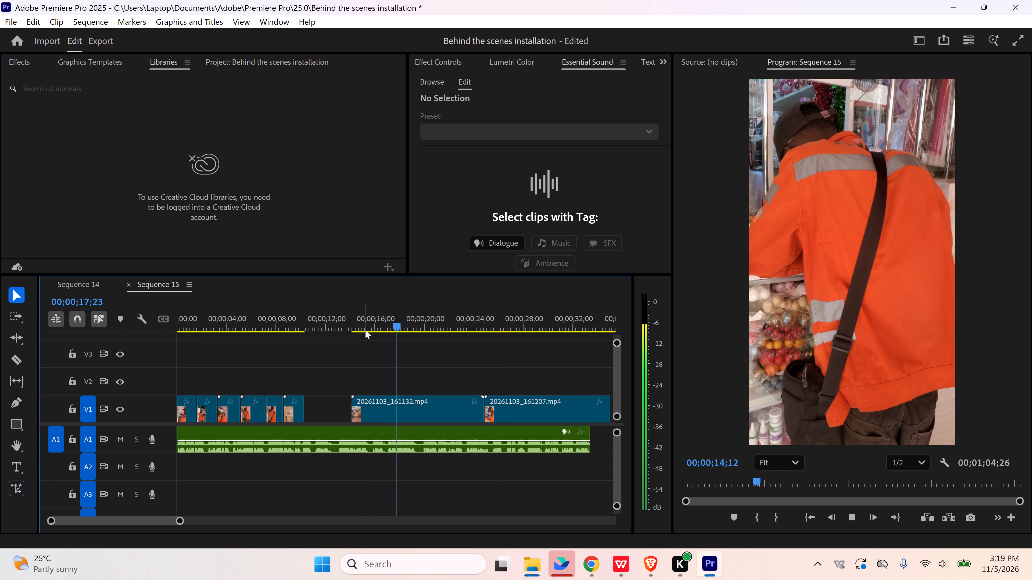
key(space)
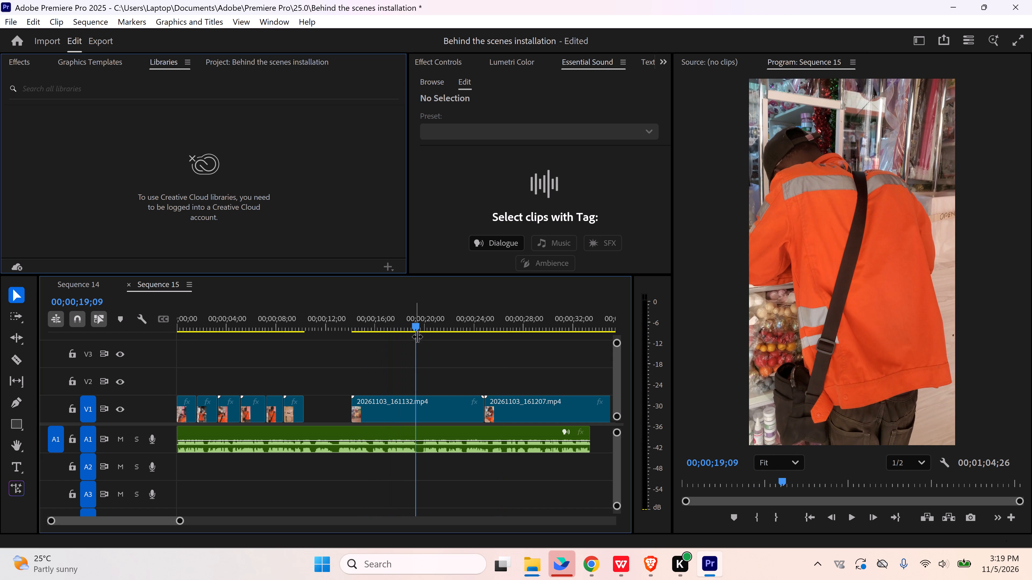
key(space)
key(space)
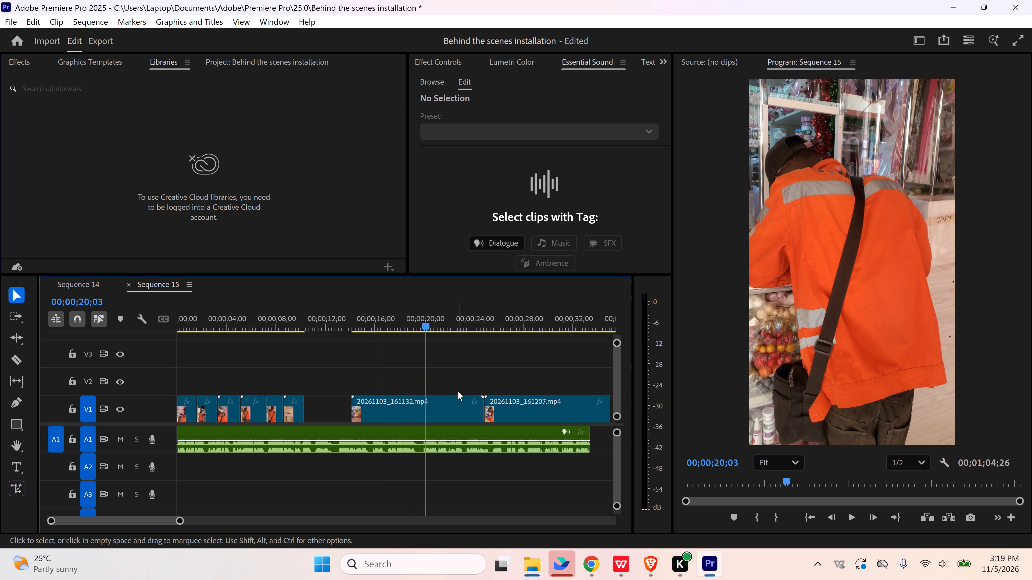
key(c)
click(427, 412)
key(v)
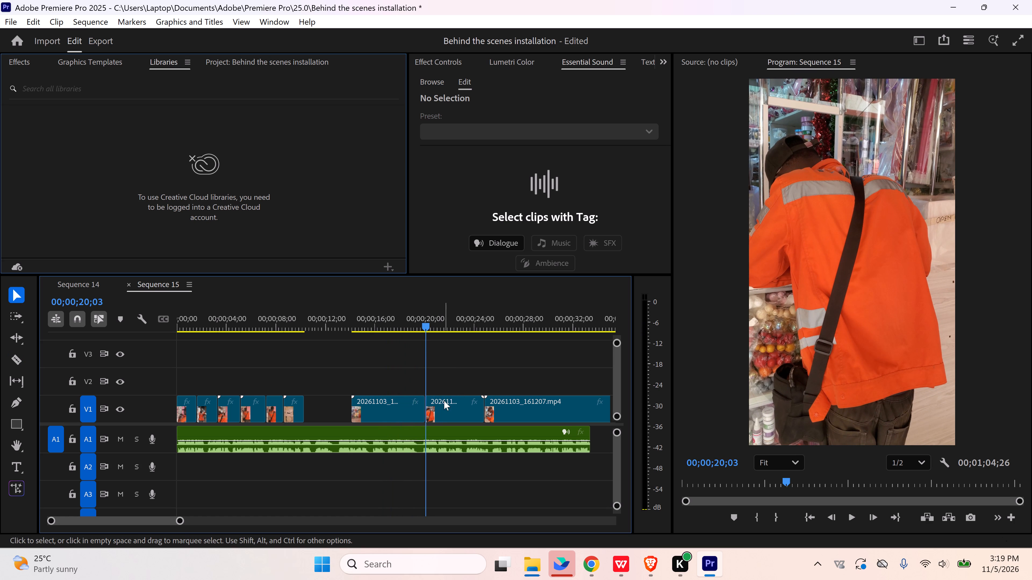
Split 20261103_161132.mp4 again at 00;00;21;29 and delete the pieces before and after the middle section.
key(space)
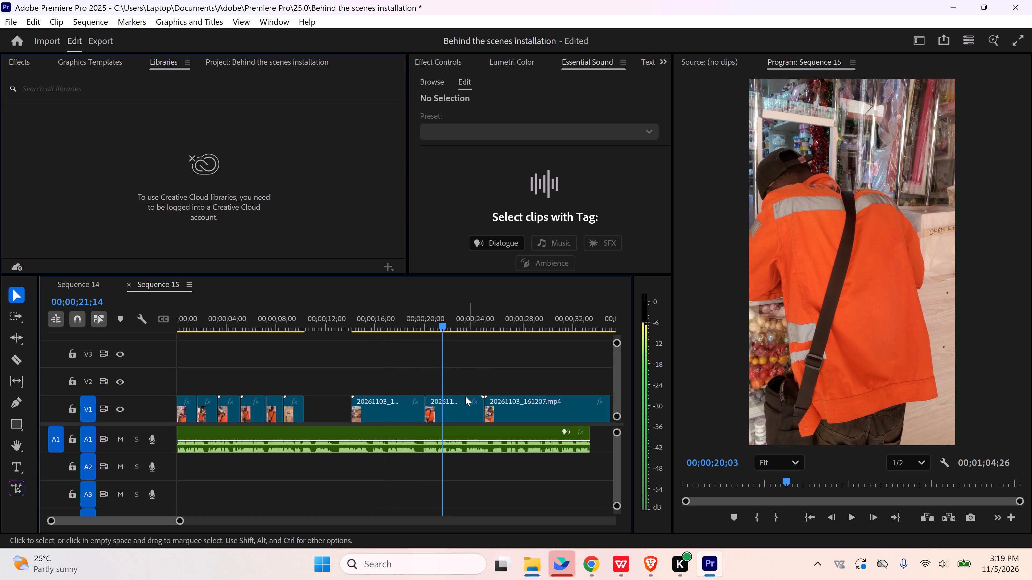
key(space)
key(c)
click(449, 406)
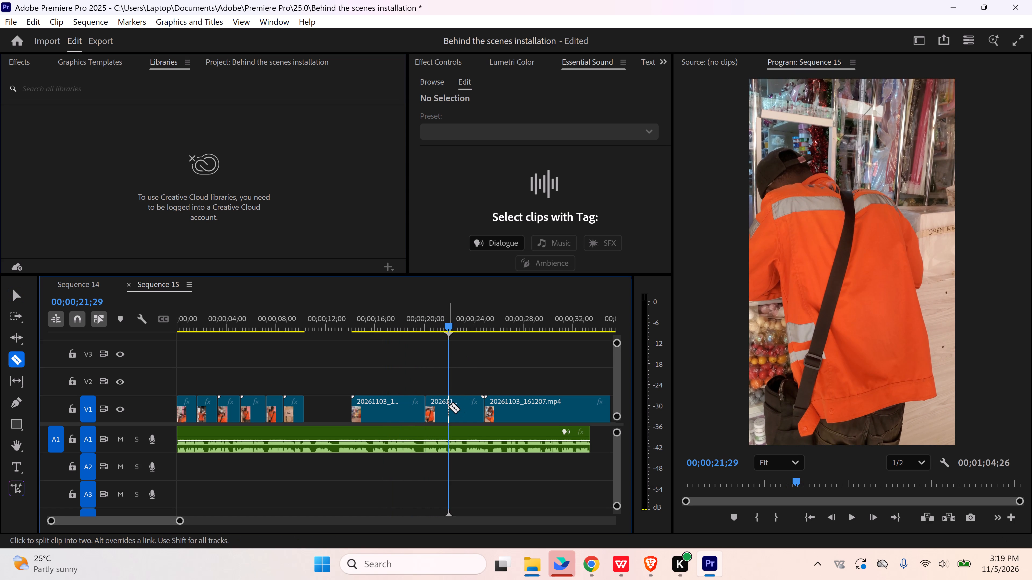
key(v)
click(396, 417)
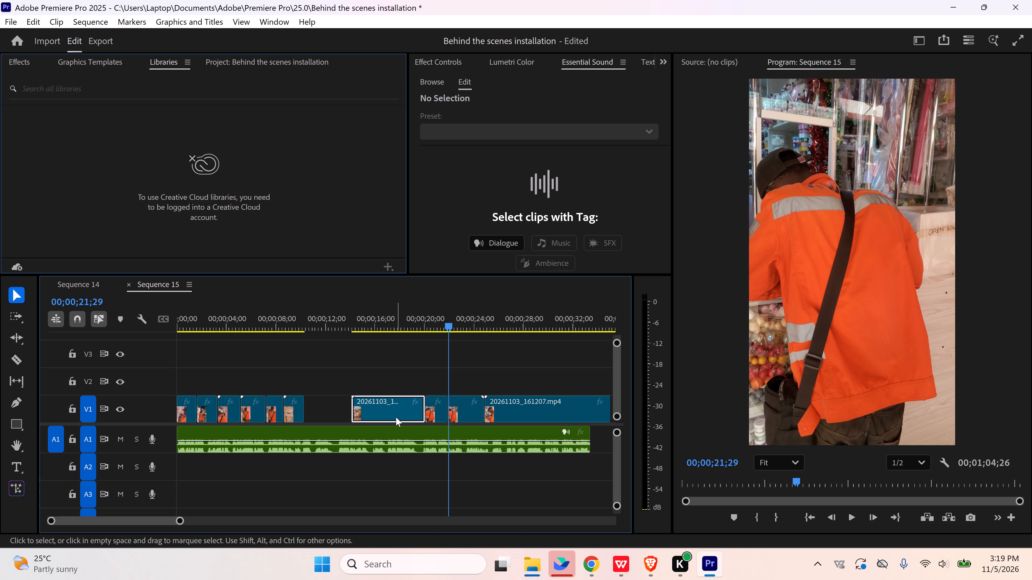
key(Delete)
click(464, 413)
key(Delete)
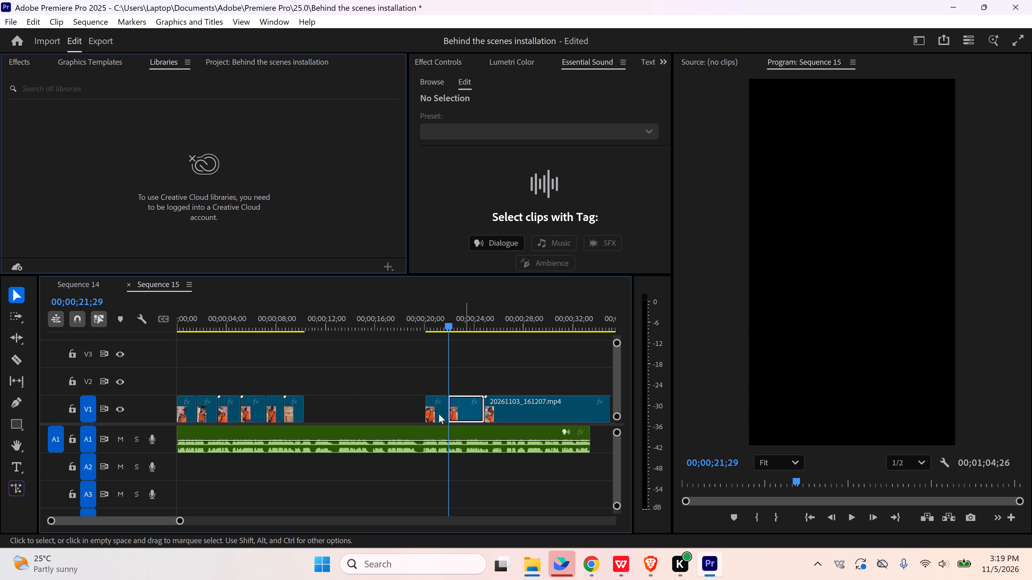
Move the kept middle piece against the router clip's end at 00;00;10;10 and close the gap before 20261103_161207.mp4.
drag(441, 414, 321, 407)
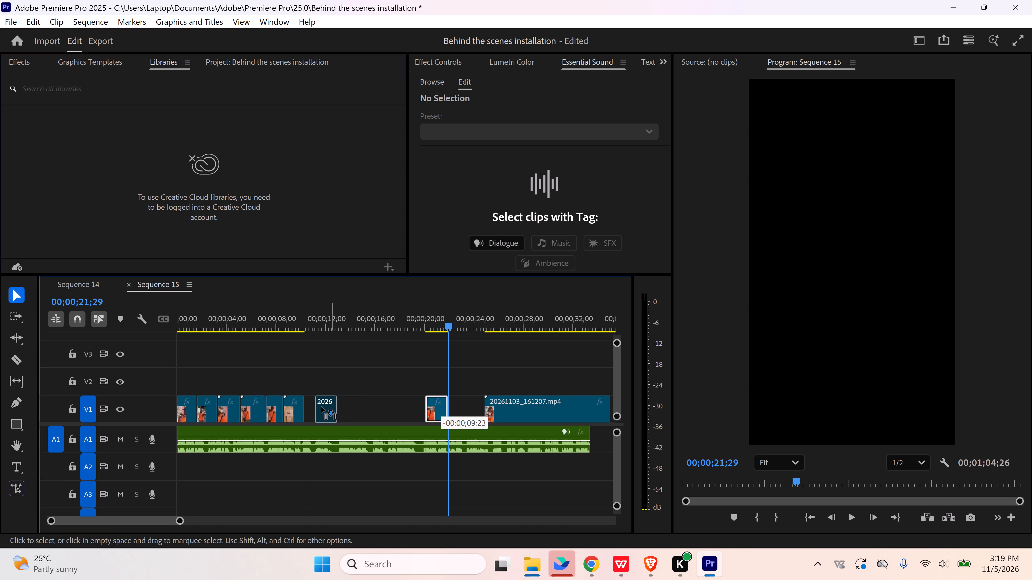
drag(321, 407, 318, 407)
click(361, 411)
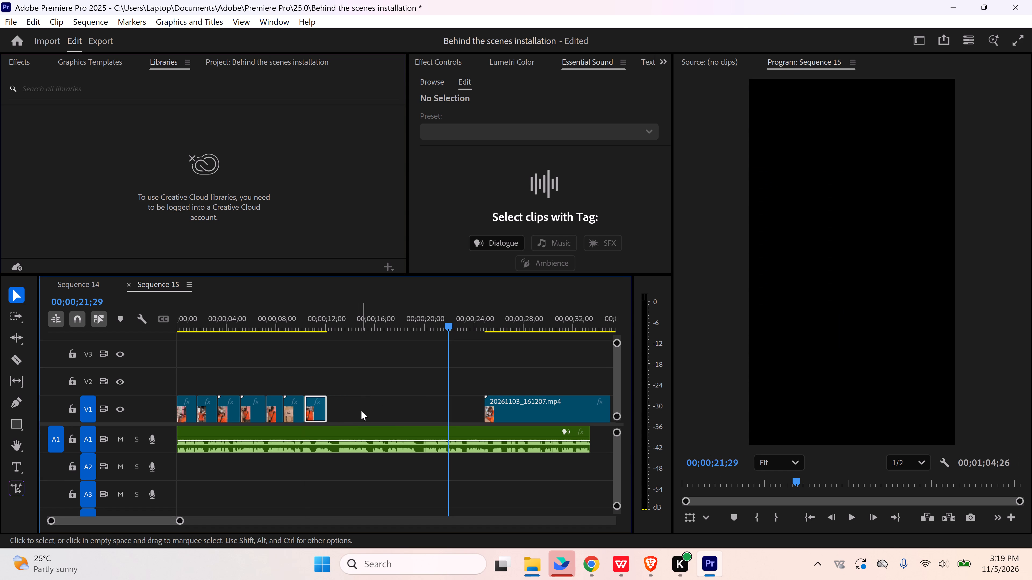
key(Delete)
Save the project, then play from 00;00;11;22 into 20261103_161207.mp4 and scrub ahead to 00;00;16;25.
click(324, 324)
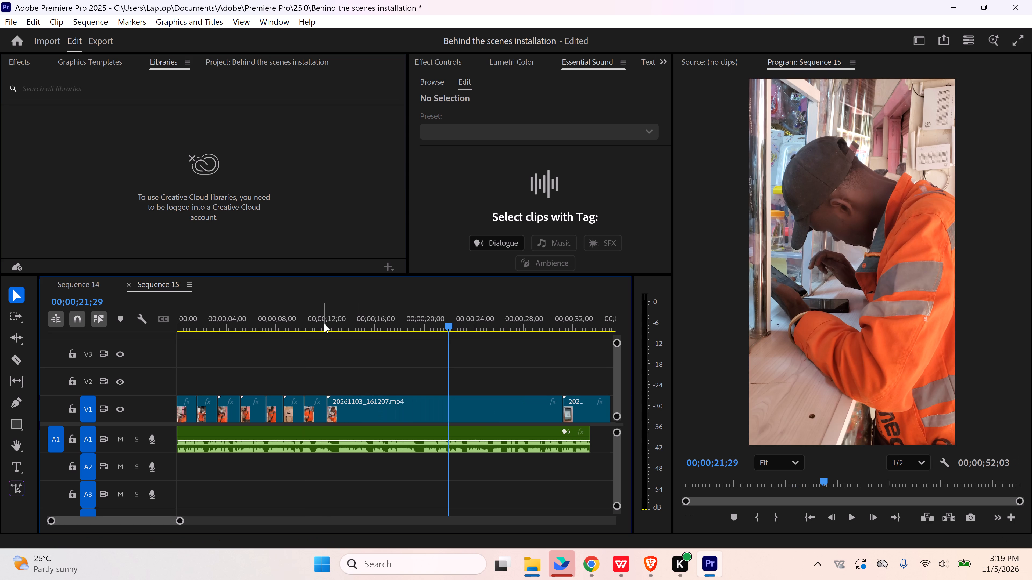
click(337, 350)
key(ctrl+s)
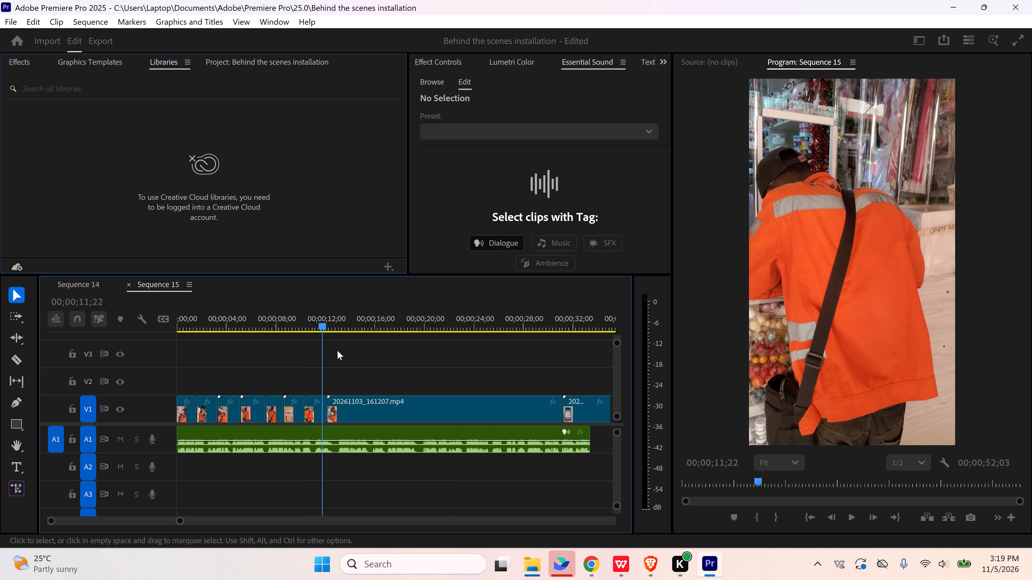
key(space)
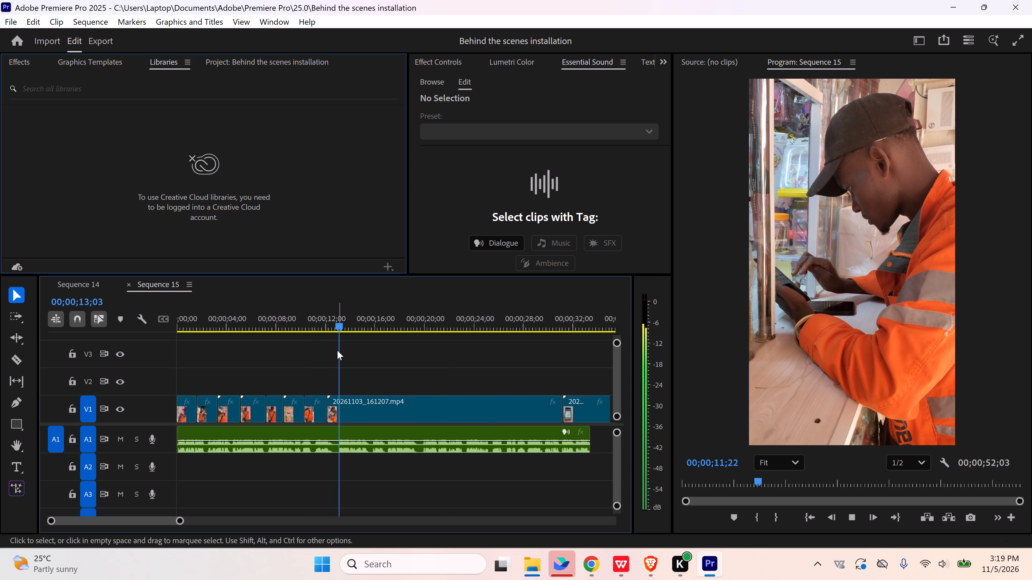
key(space)
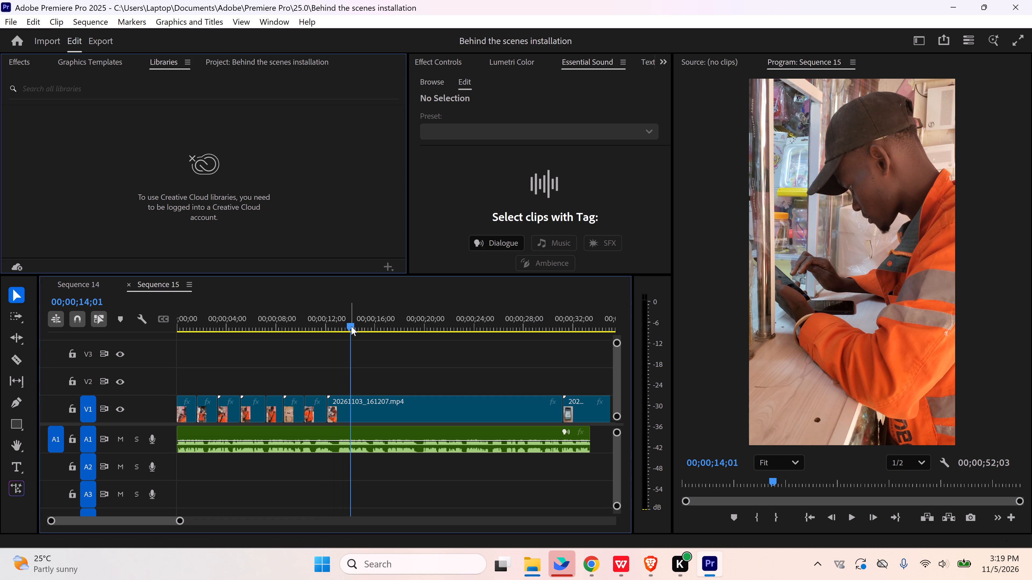
drag(351, 326, 386, 330)
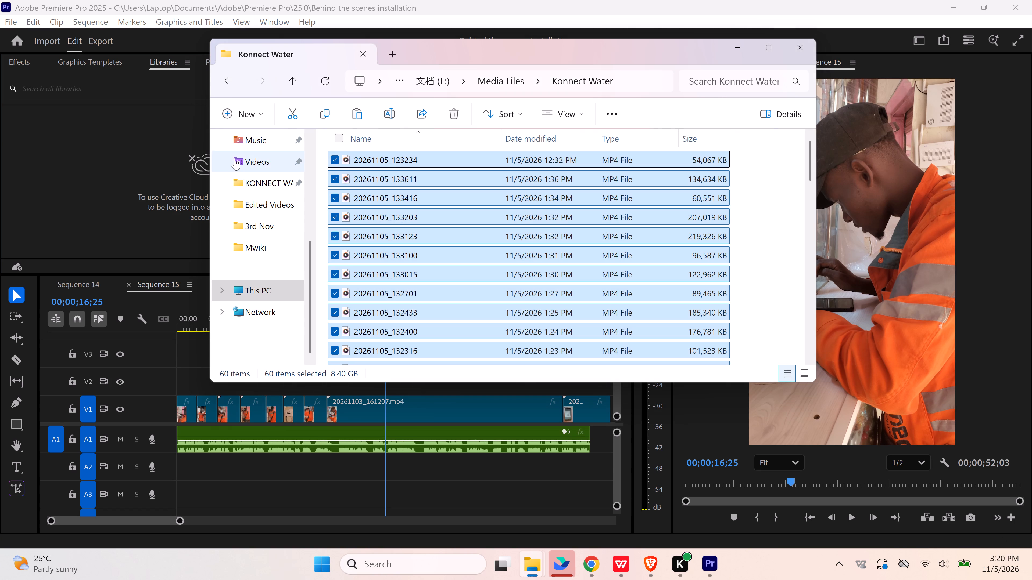
In File Explorer, create a folder named Mwiki Installation inside Media Files and open it.
drag(231, 81, 228, 79)
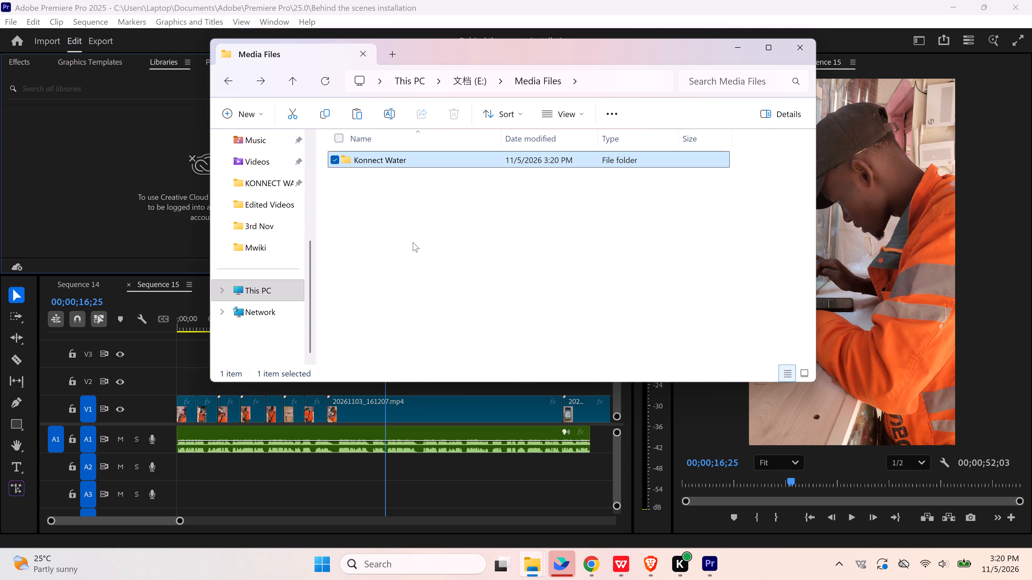
right_click(413, 242)
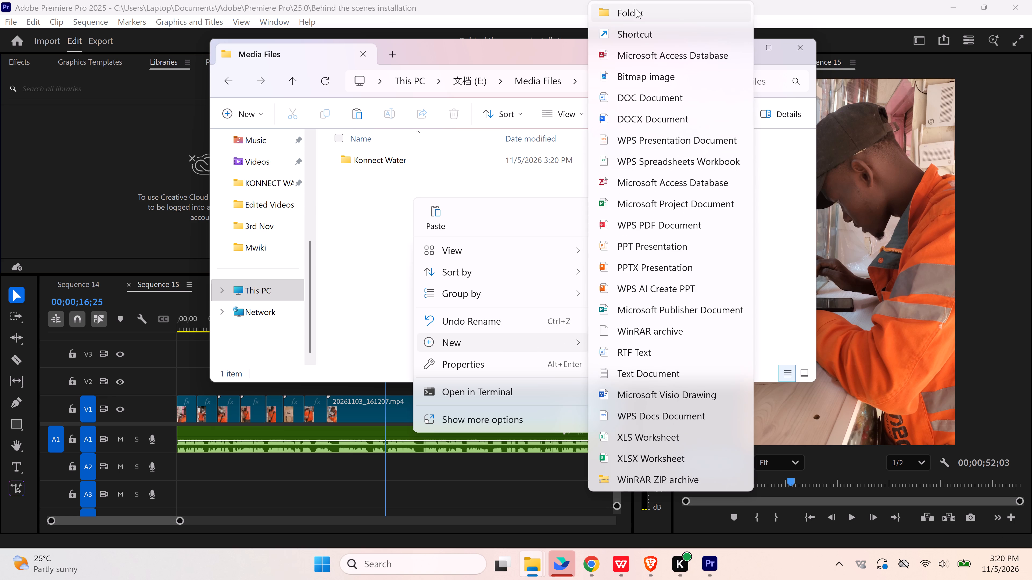
click(636, 8)
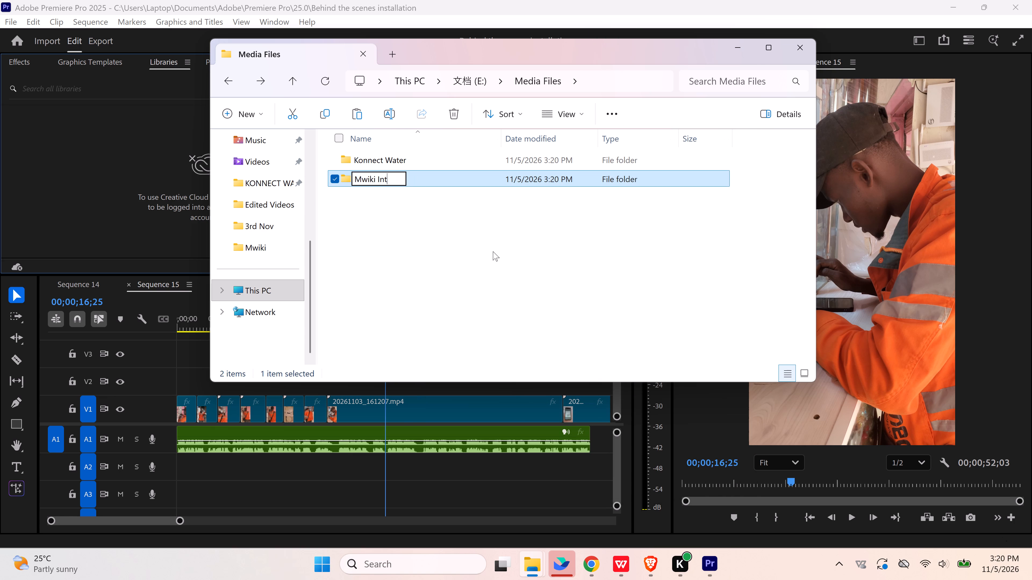
key(BackSpace)
text(stallation)
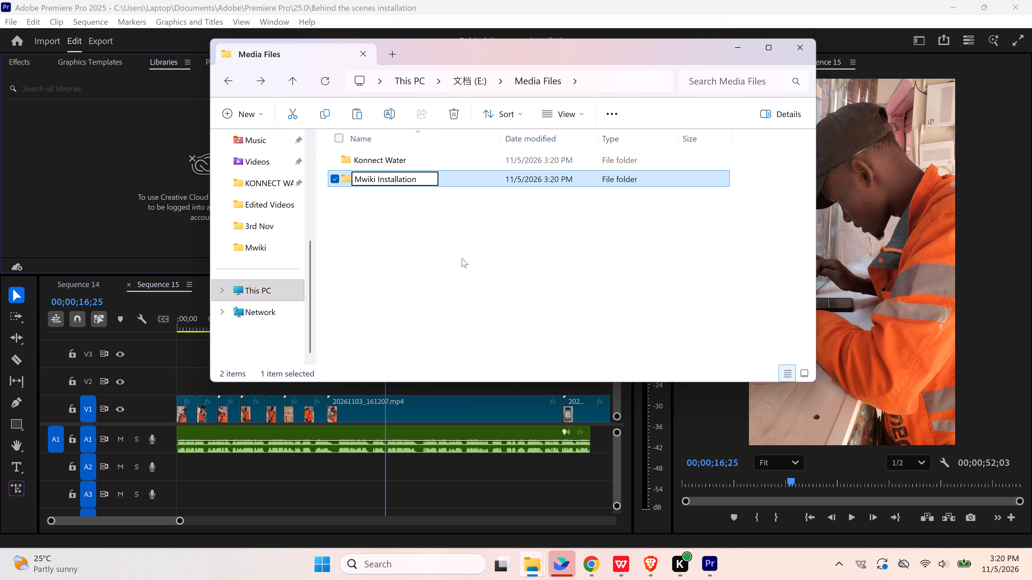
click(458, 264)
double_click(427, 181)
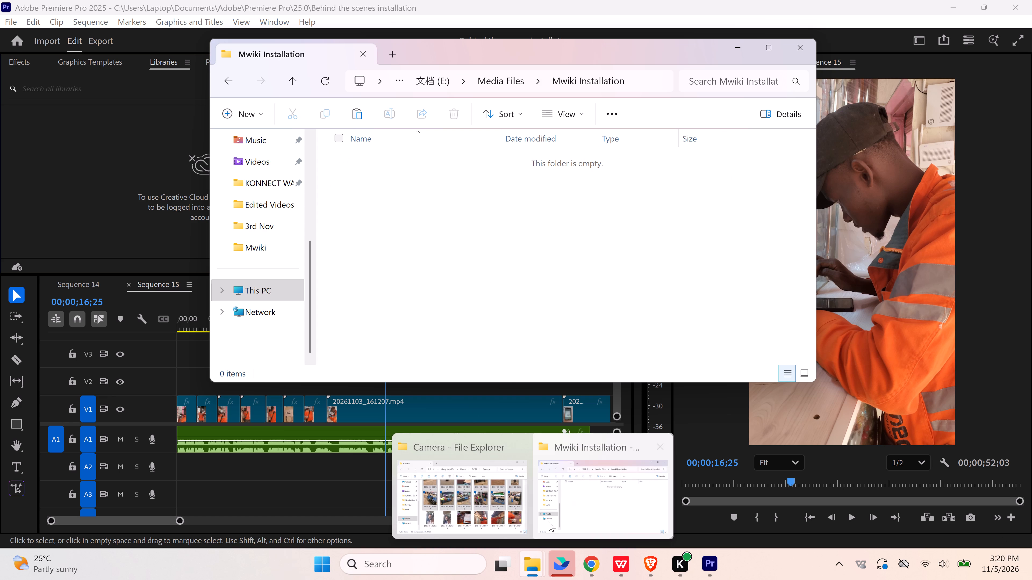
Copy the phone Camera items from 20261104_145108 through 20261104_130136 into the empty Mwiki Installation folder.
click(497, 503)
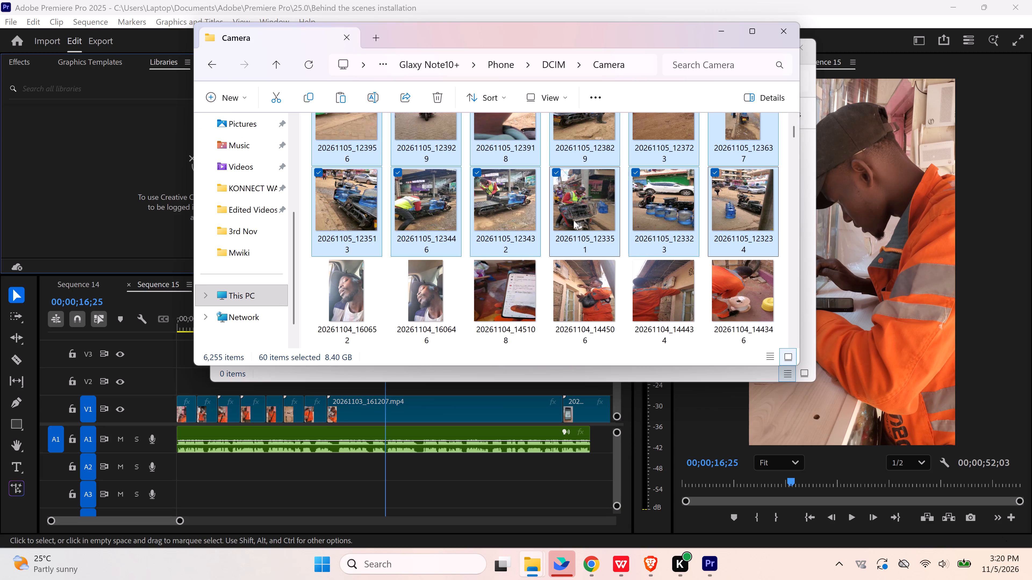
scroll(515, 279, down, 1)
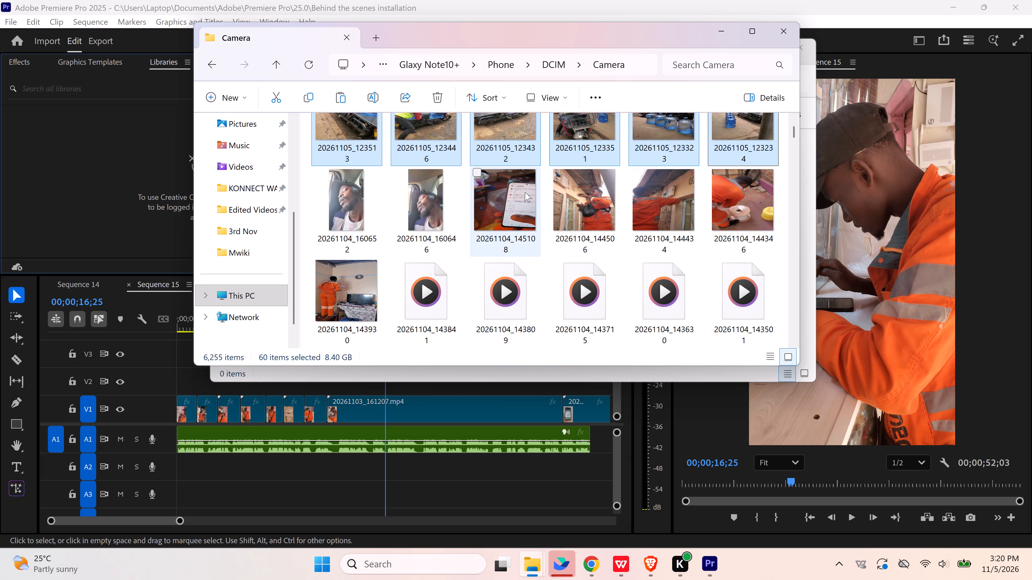
click(590, 204)
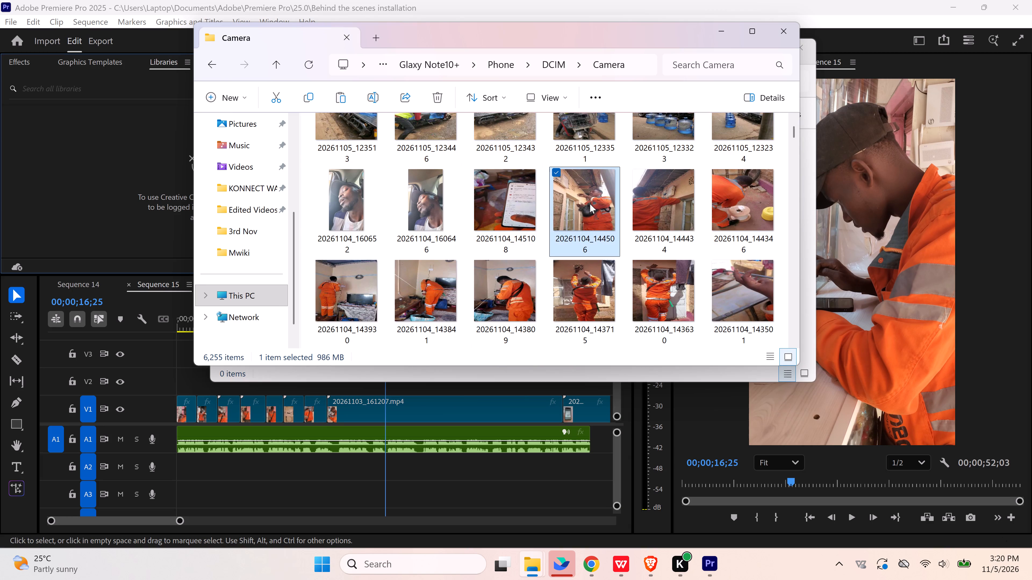
click(511, 208)
scroll(573, 216, down, 2)
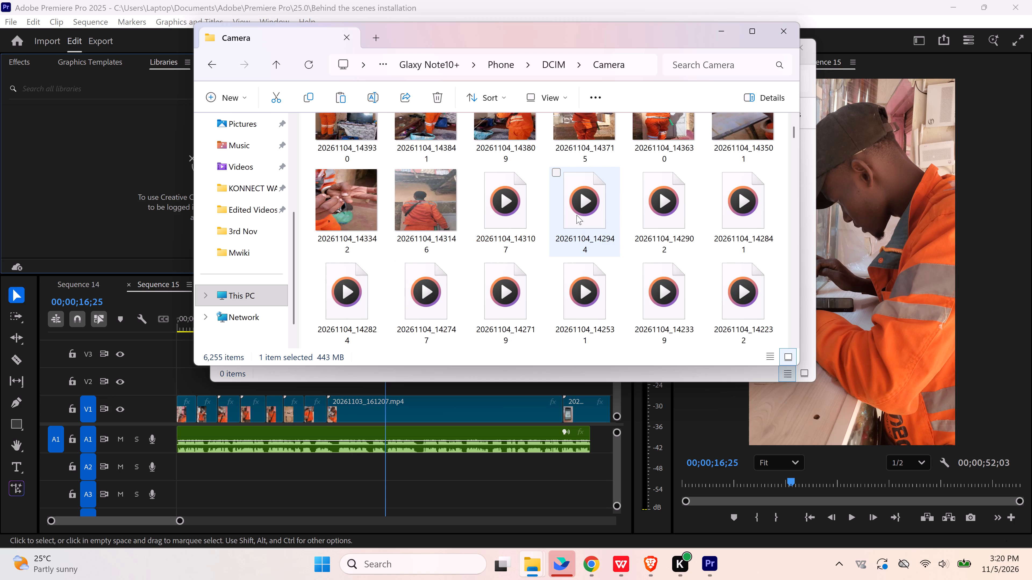
scroll(576, 215, down, 2)
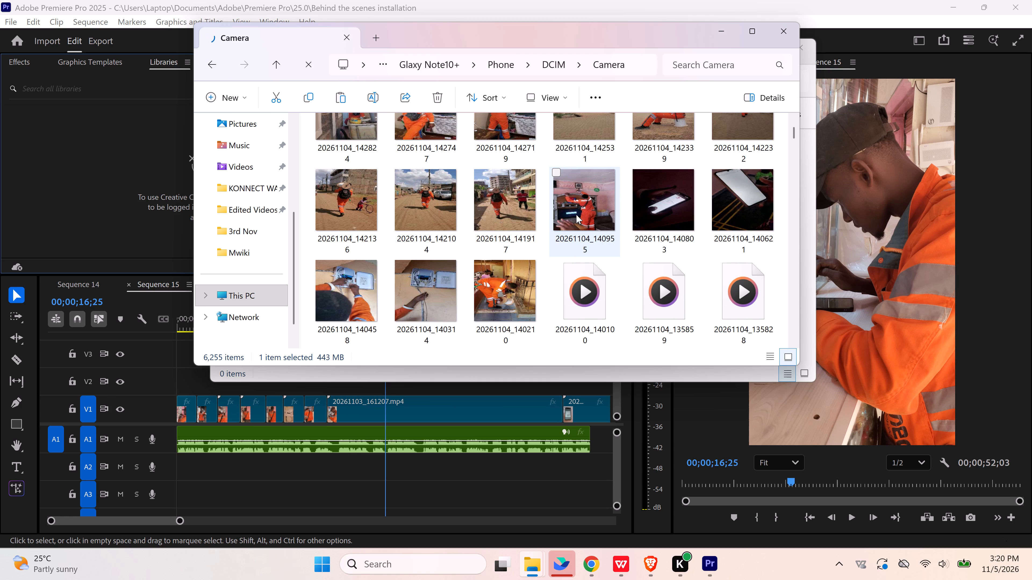
scroll(577, 259, down, 1)
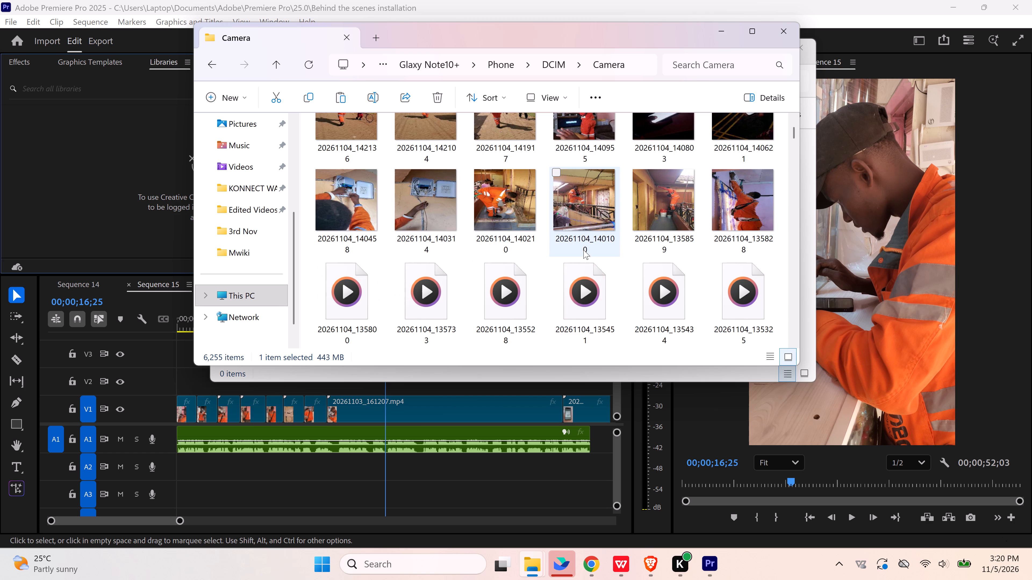
scroll(571, 266, down, 1)
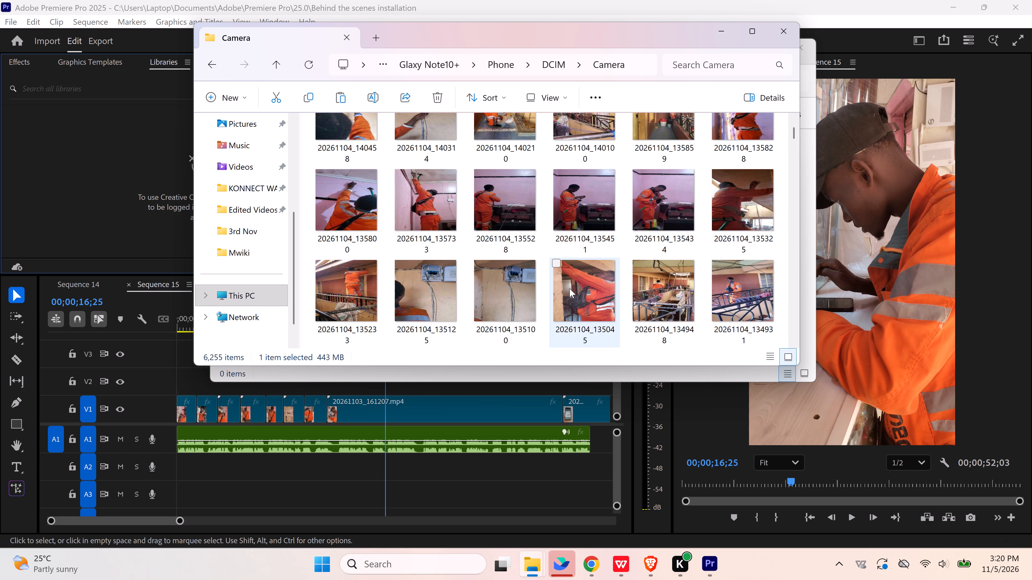
scroll(569, 288, down, 1)
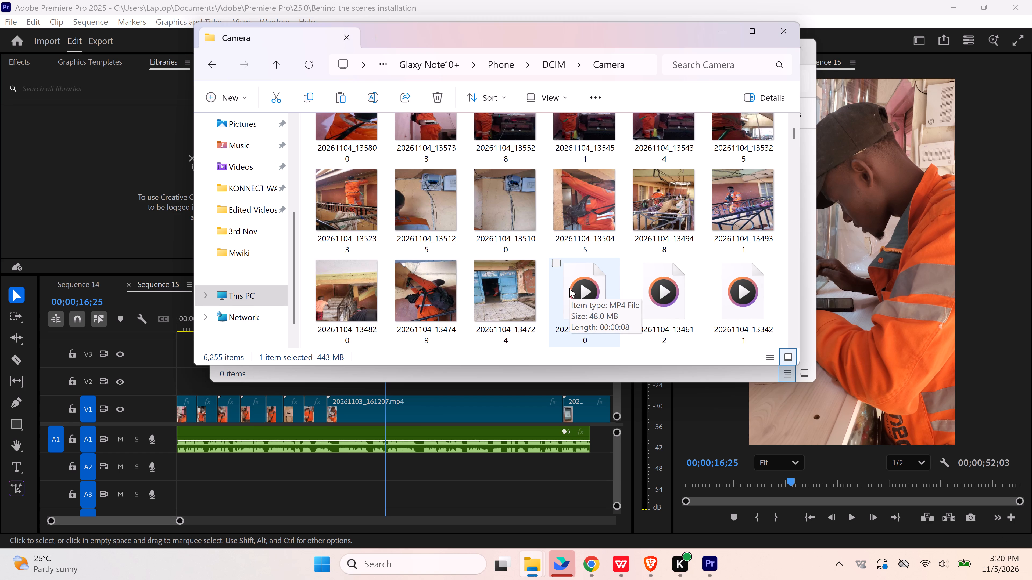
scroll(569, 288, down, 1)
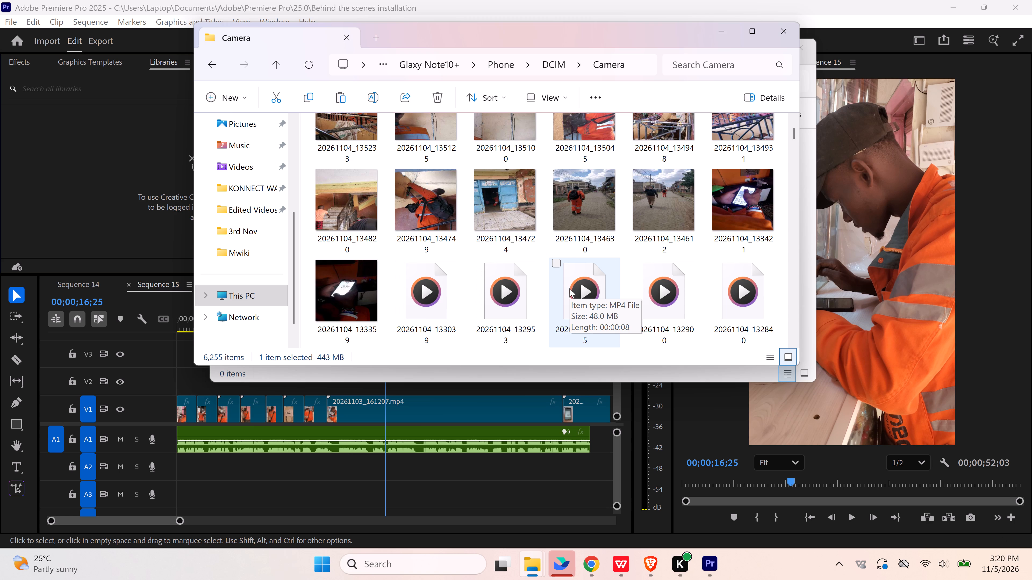
scroll(569, 288, down, 1)
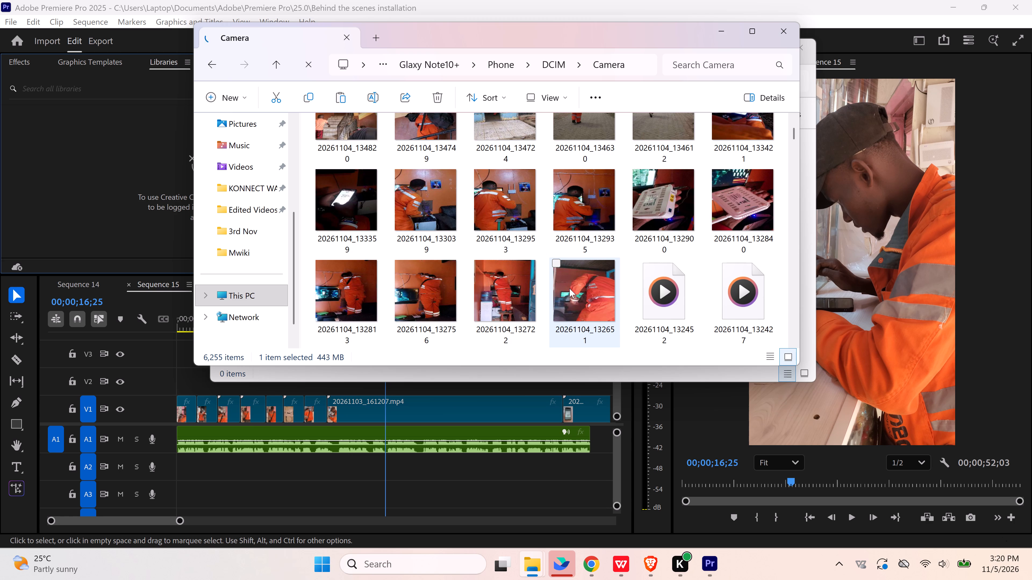
scroll(569, 288, down, 1)
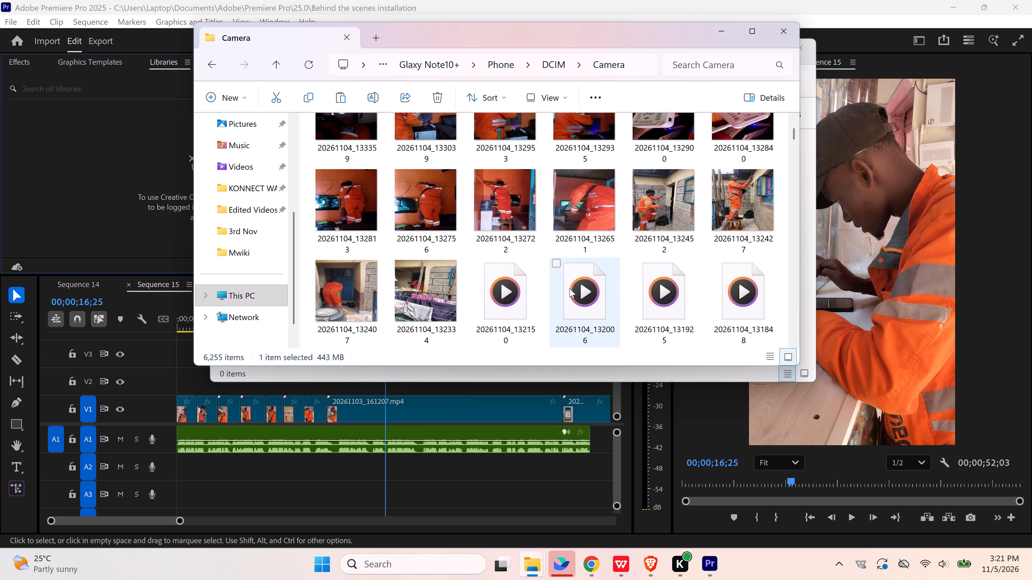
scroll(569, 288, down, 1)
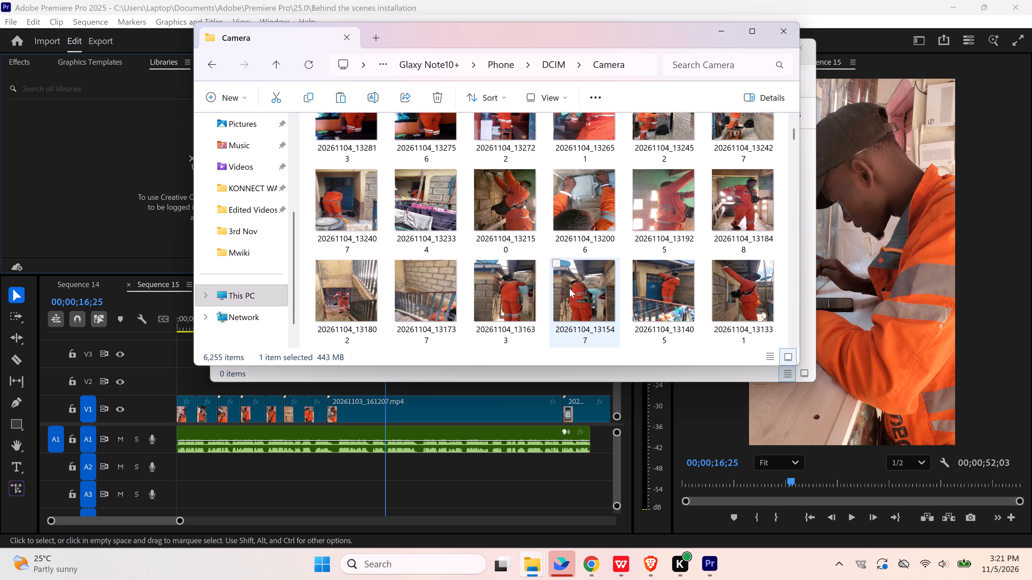
scroll(569, 288, down, 1)
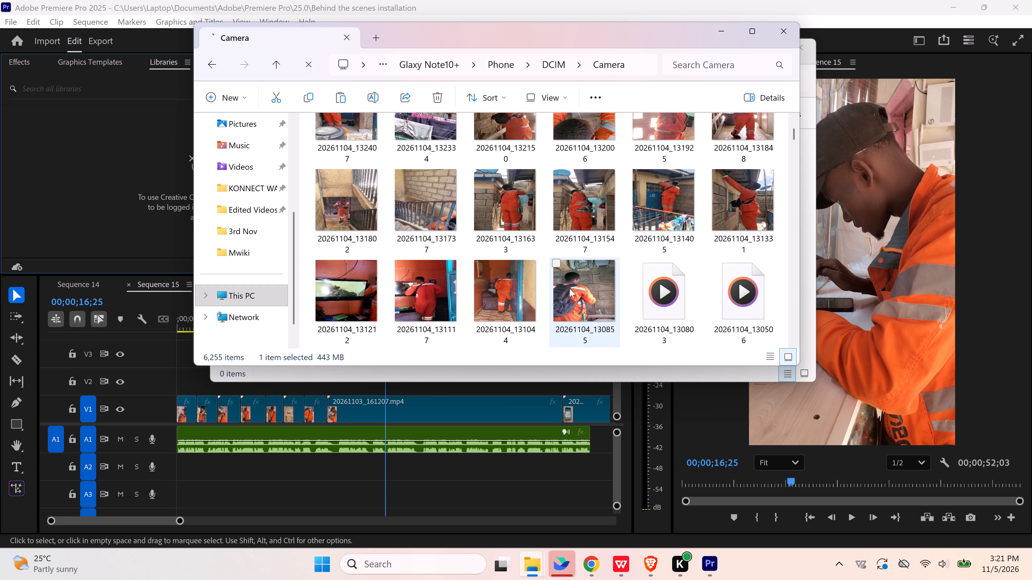
scroll(569, 288, down, 1)
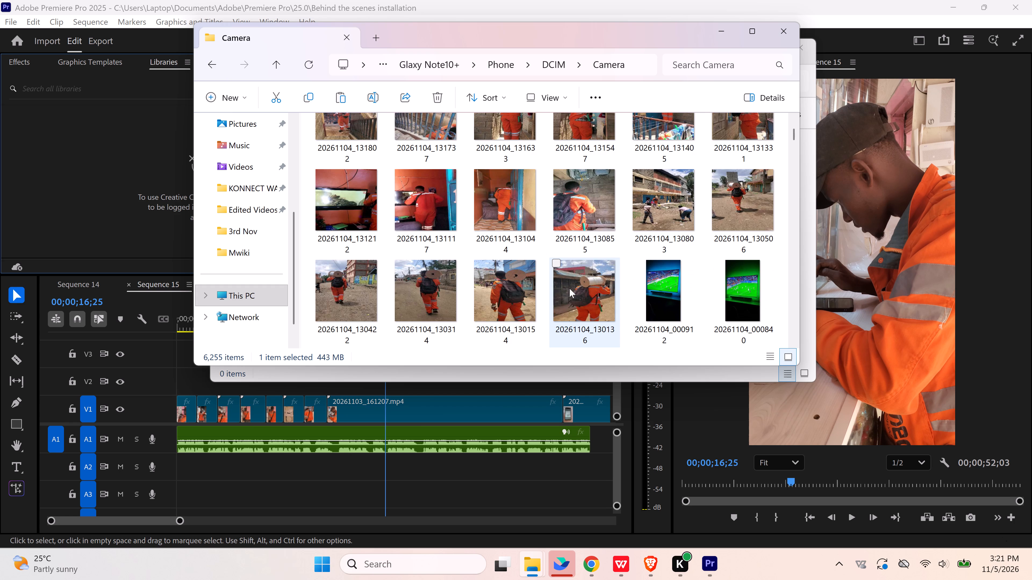
scroll(575, 286, down, 1)
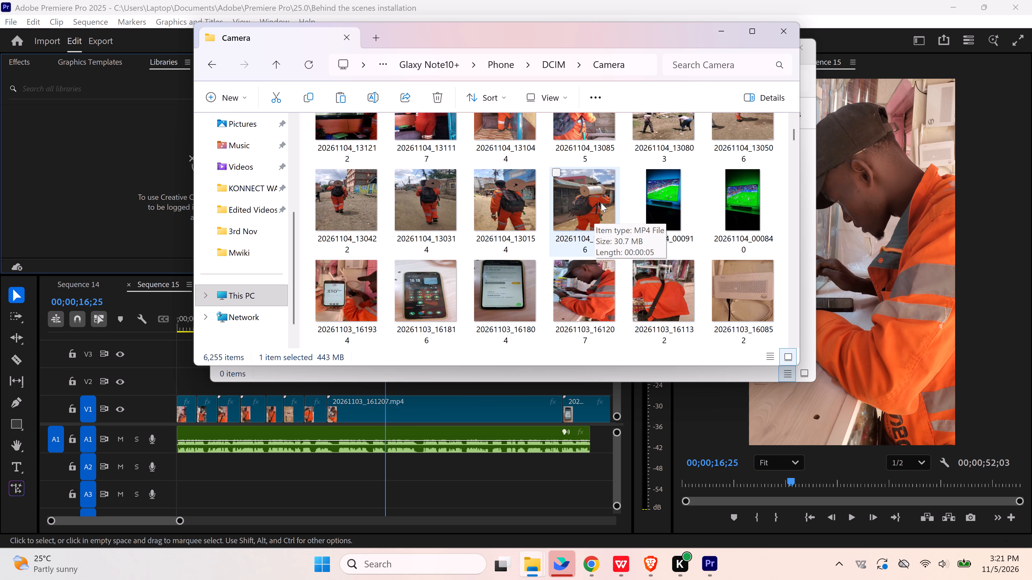
shift+click(601, 203)
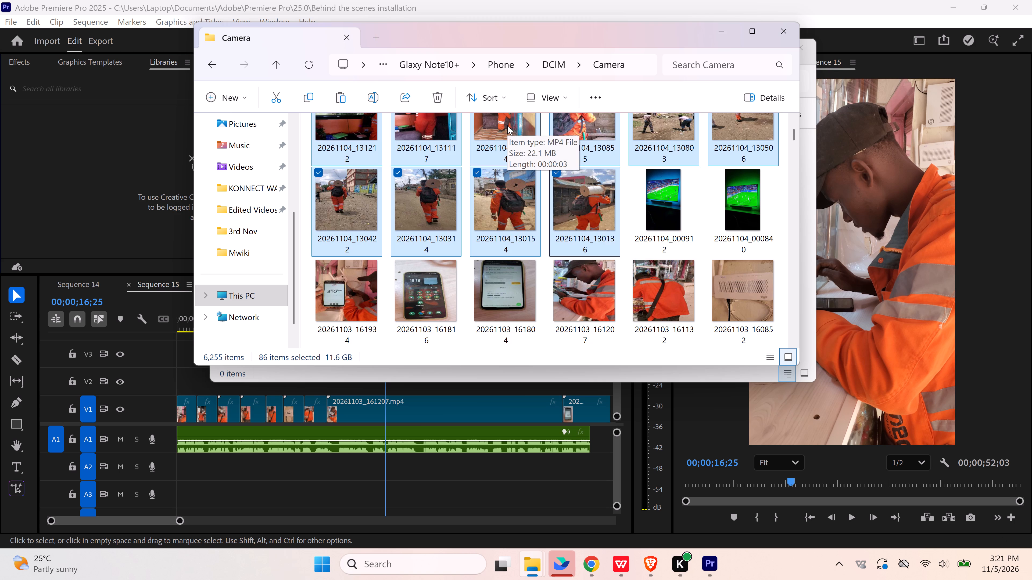
key(ctrl+c)
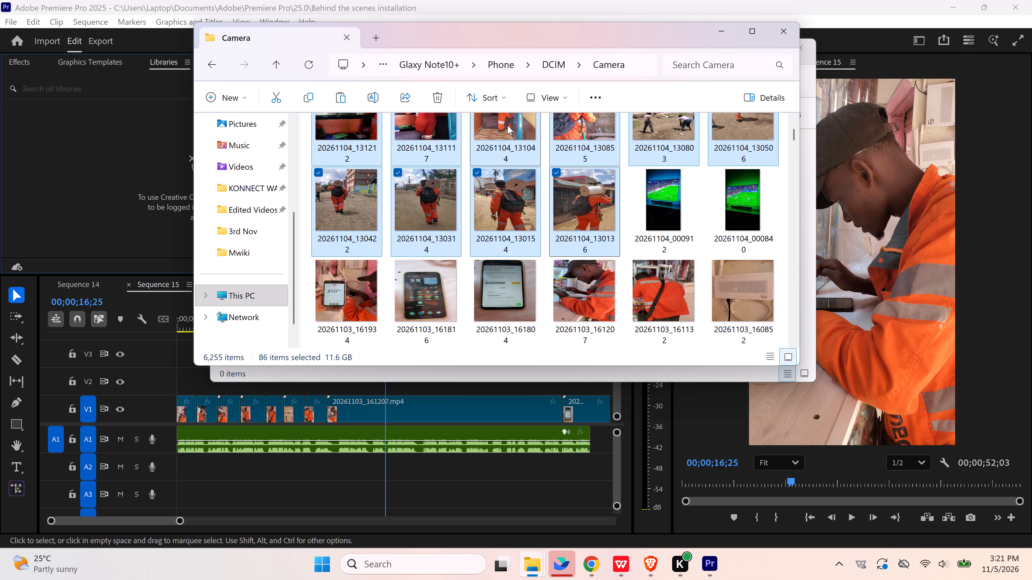
click(536, 376)
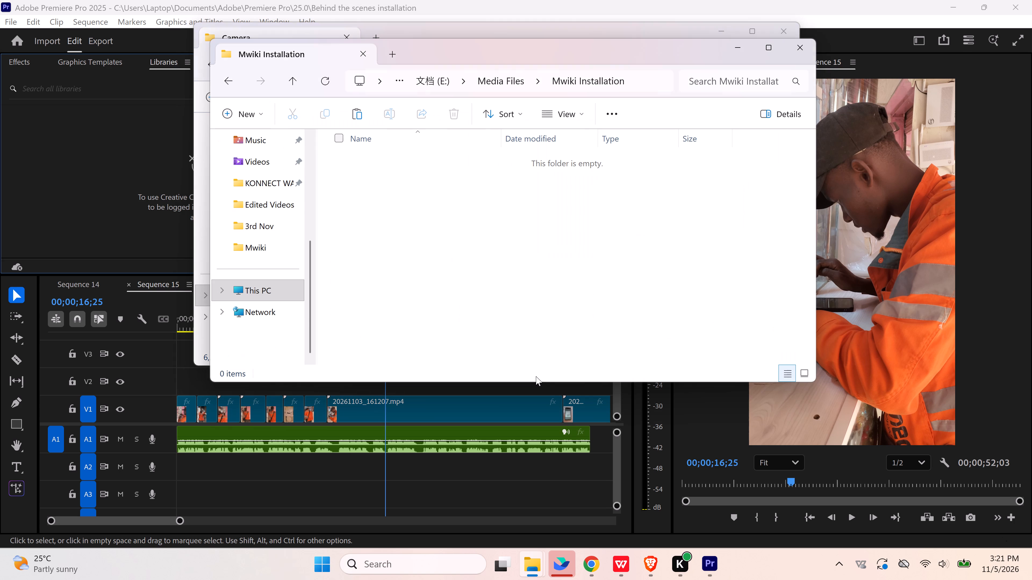
click(479, 270)
key(ctrl+v)
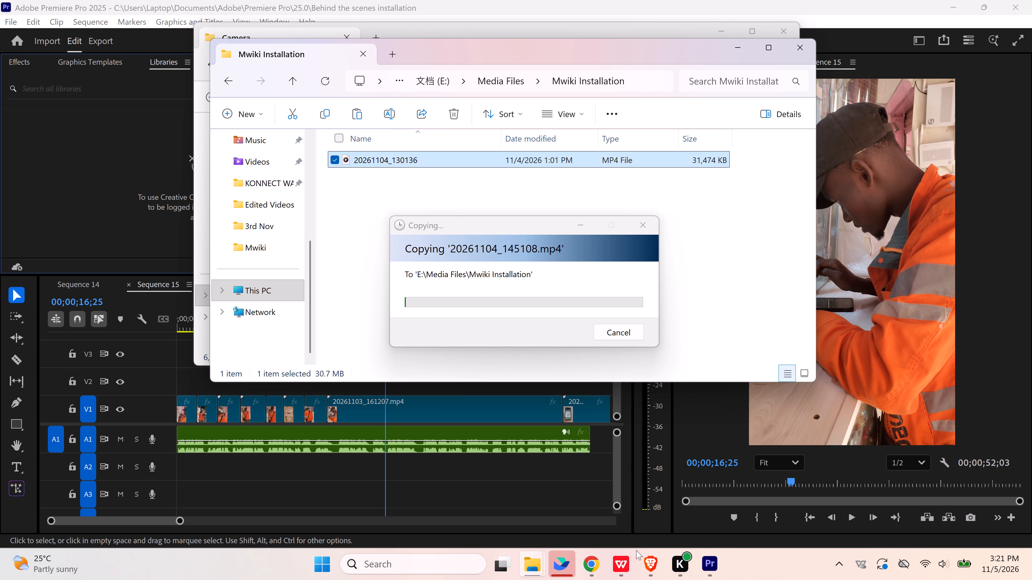
Switch to Premiere Pro and play the join between the orange-jacket back shot and 20261103_161207.mp4, from 00;00;11;19 and again from 00;00;09;13.
click(708, 568)
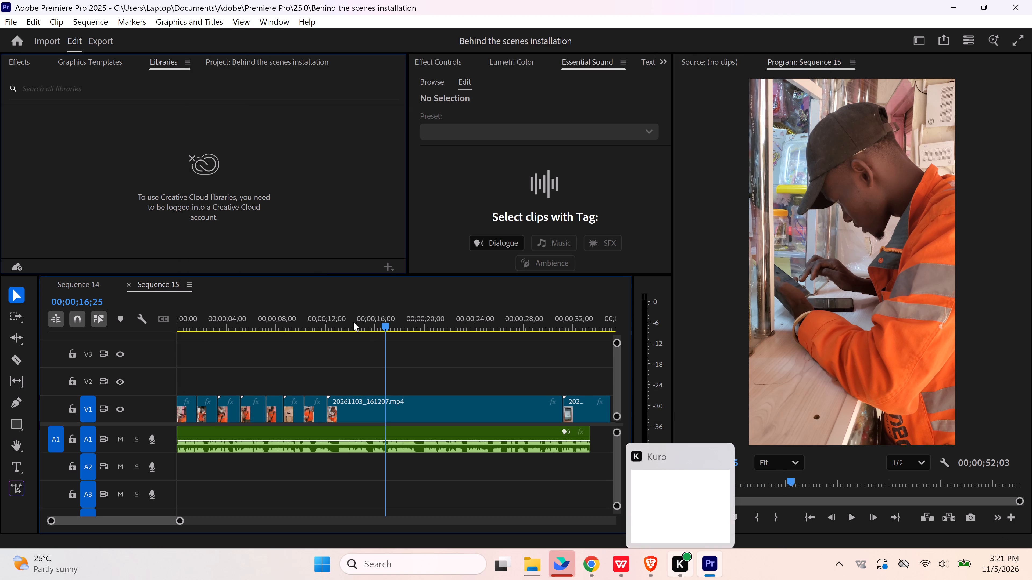
click(323, 318)
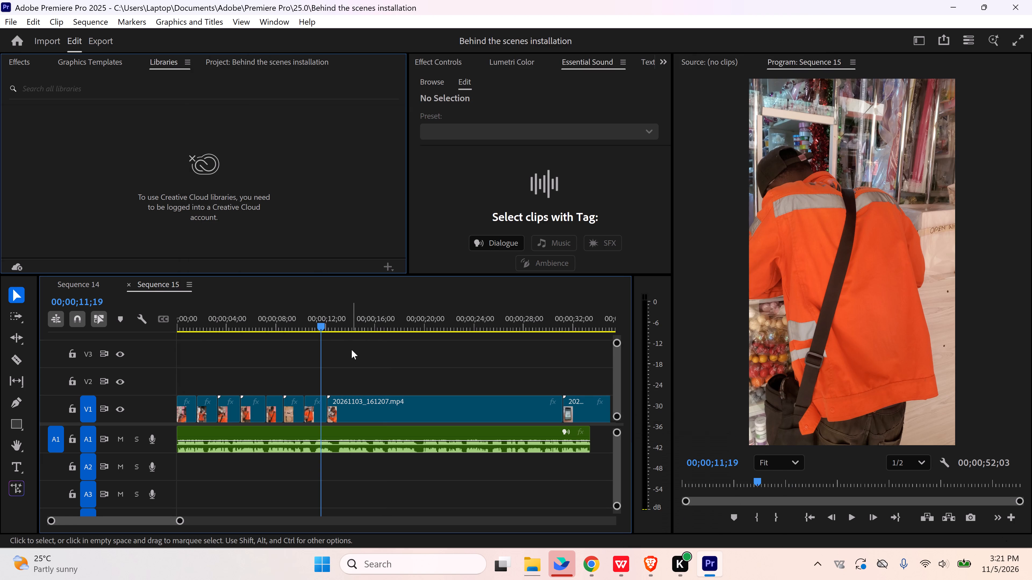
key(space)
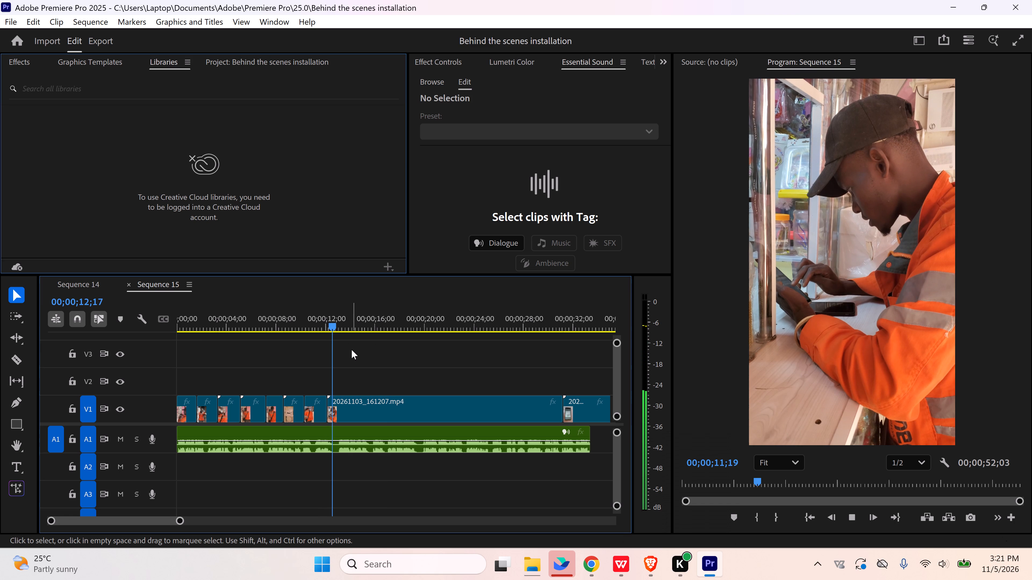
key(space)
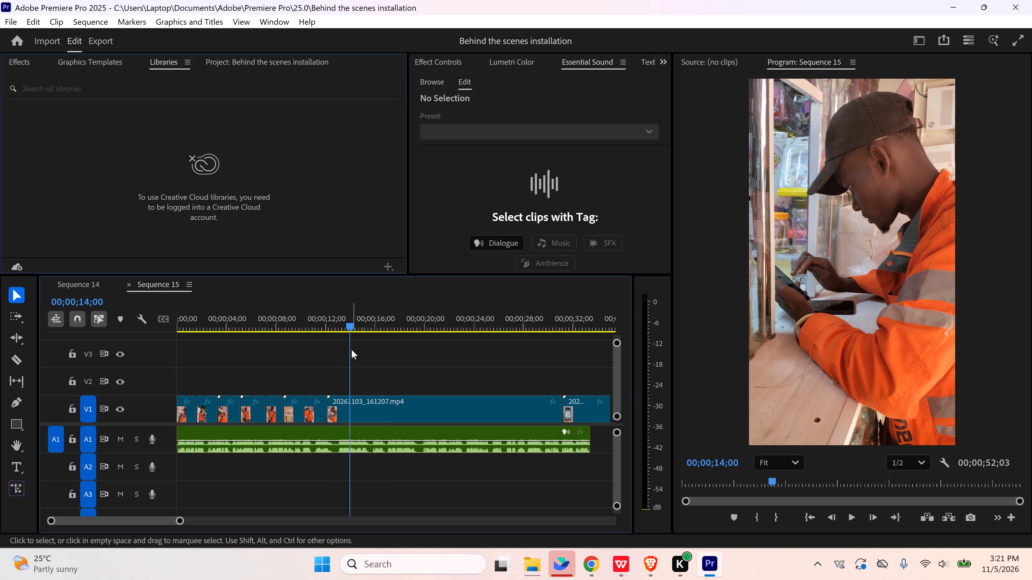
click(296, 327)
key(space)
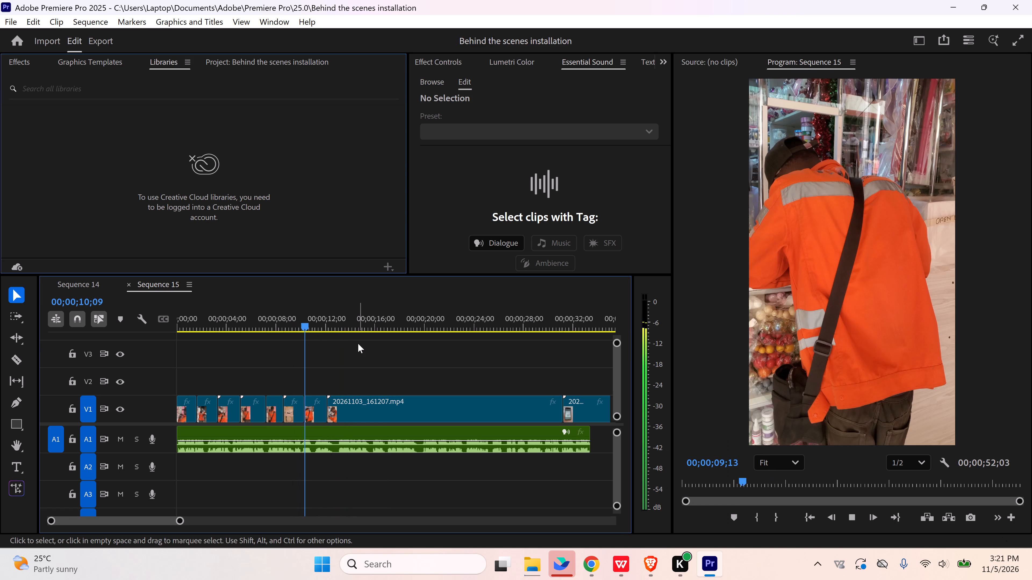
key(space)
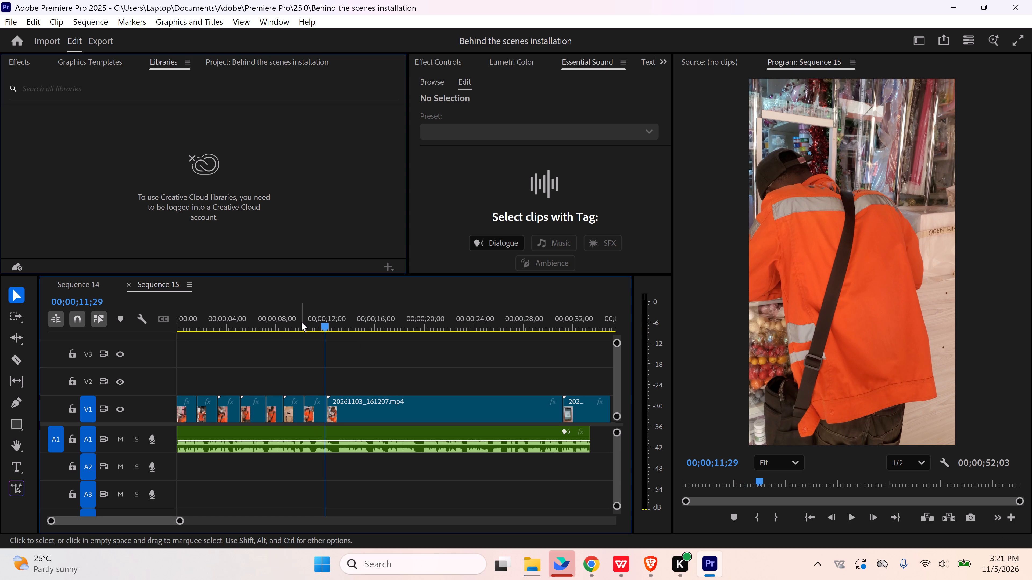
Play from 00;00;09;26 to 00;00;11;19 and move 20261103_161207.mp4 earlier to start there, overwriting the preceding shot's tail.
click(301, 322)
key(space)
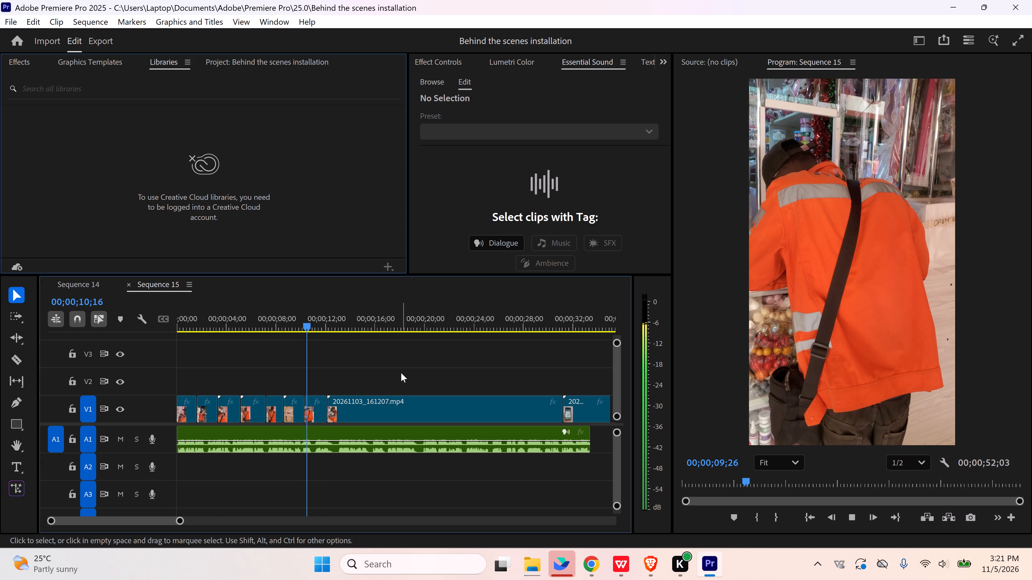
key(space)
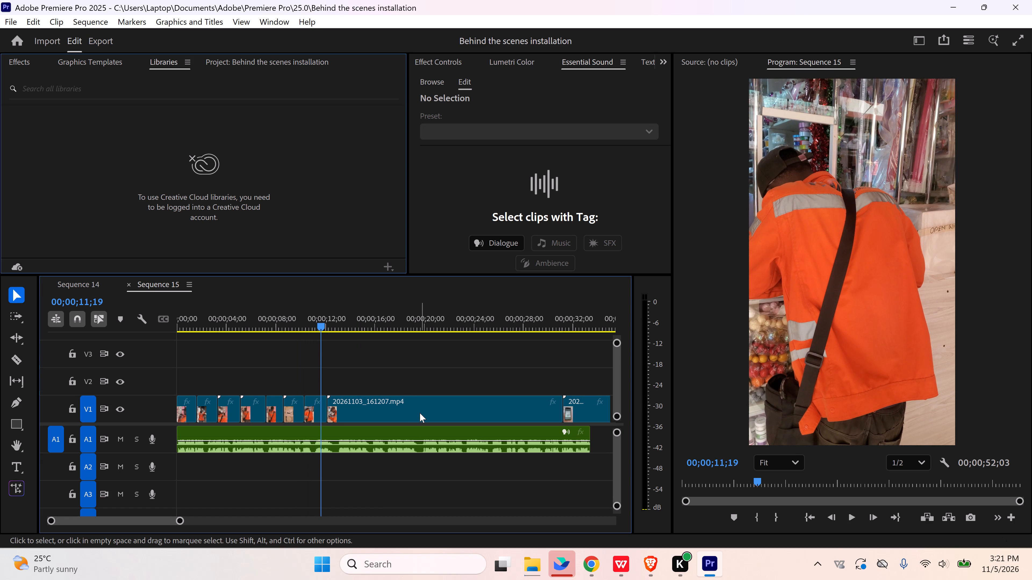
drag(423, 412, 415, 413)
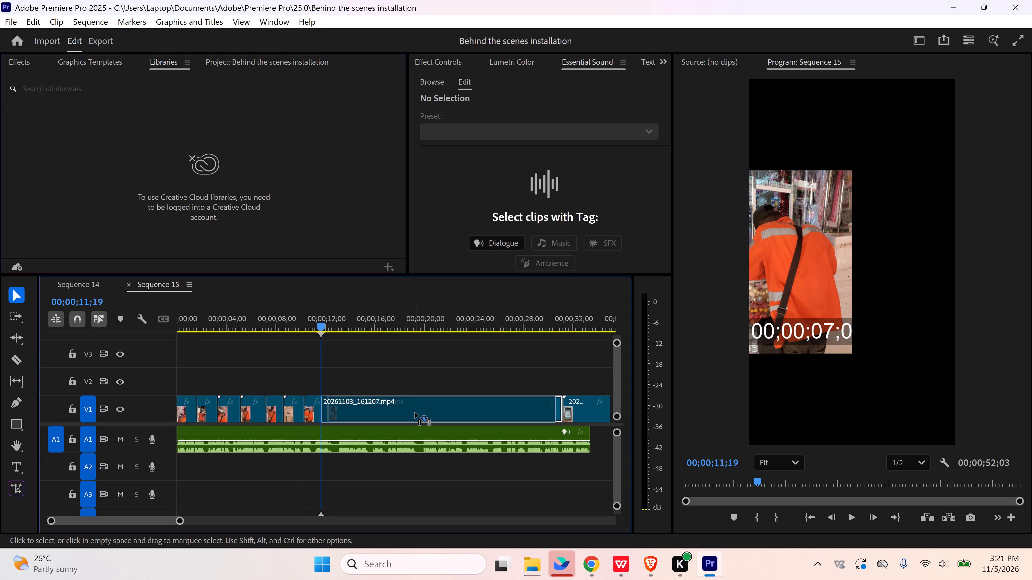
click(401, 358)
Split 20261103_161207.mp4 at 00;00;14;02, delete the piece before the cut and close the gap it leaves.
key(space)
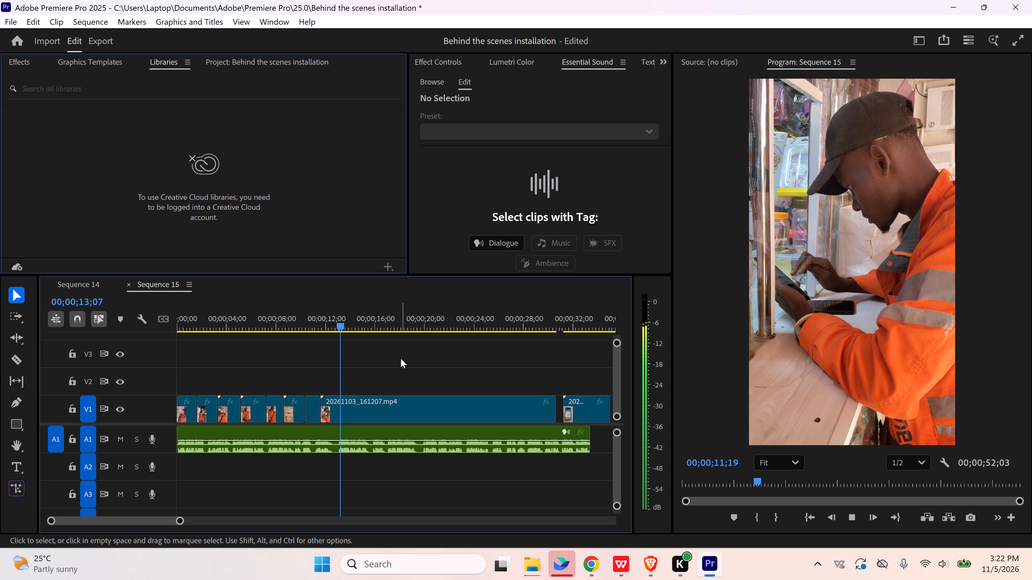
key(space)
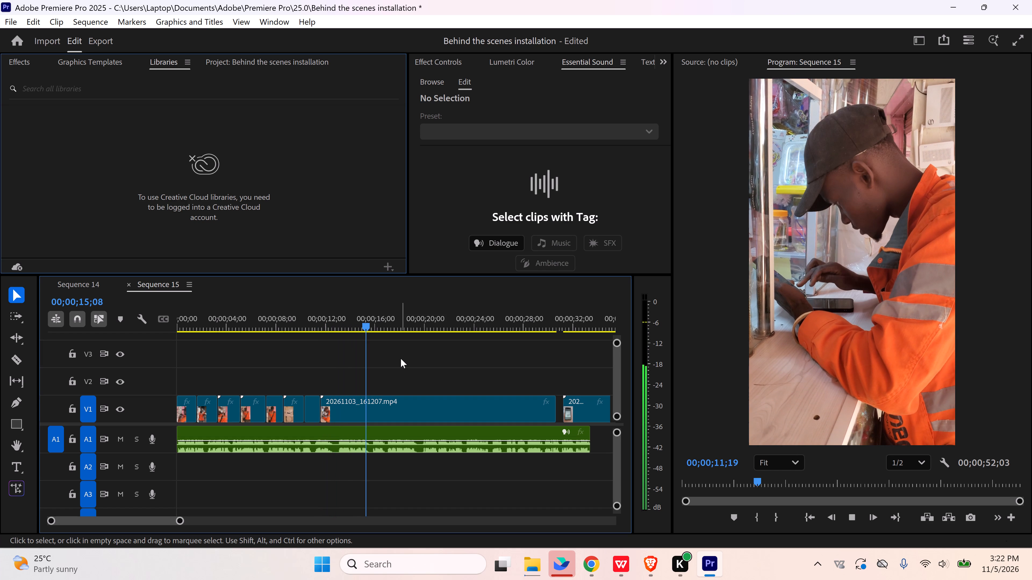
drag(372, 324, 360, 325)
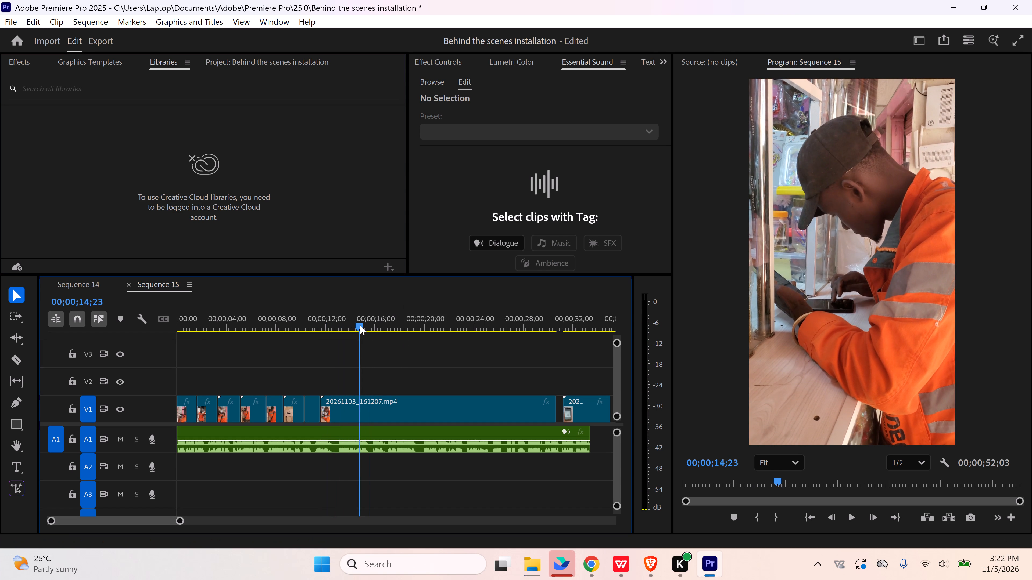
drag(360, 325, 353, 327)
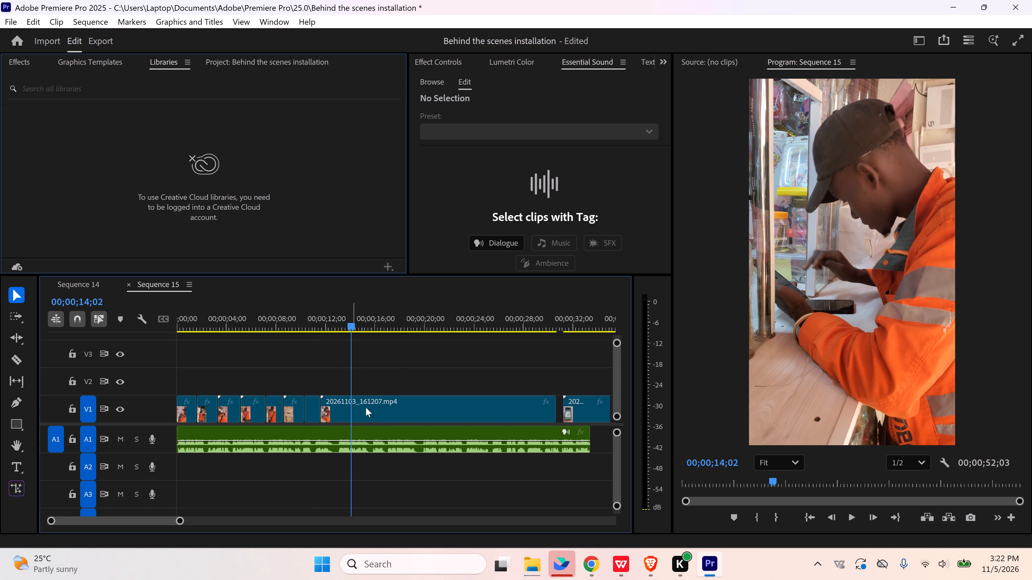
key(c)
click(351, 409)
key(v)
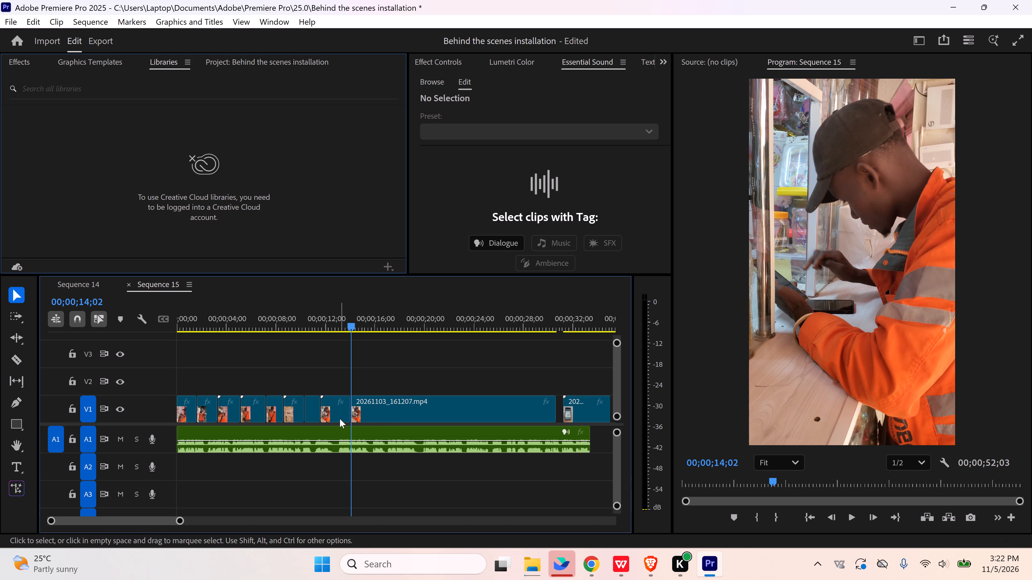
click(340, 419)
key(Delete)
click(340, 419)
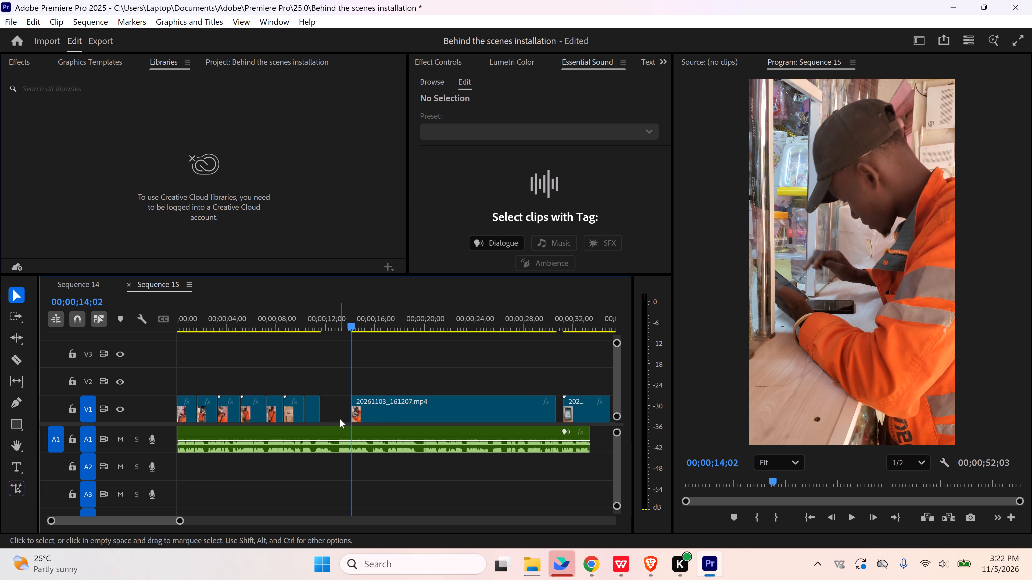
key(Delete)
Play from 00;00;11;06 and split 20261103_161207.mp4 at 00;00;13;28.
click(317, 326)
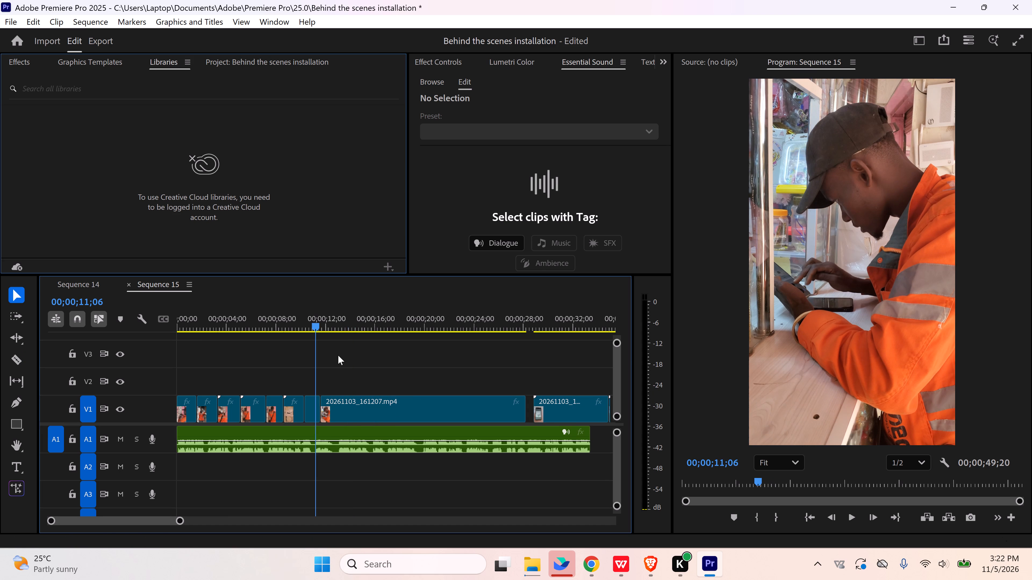
click(345, 357)
key(space)
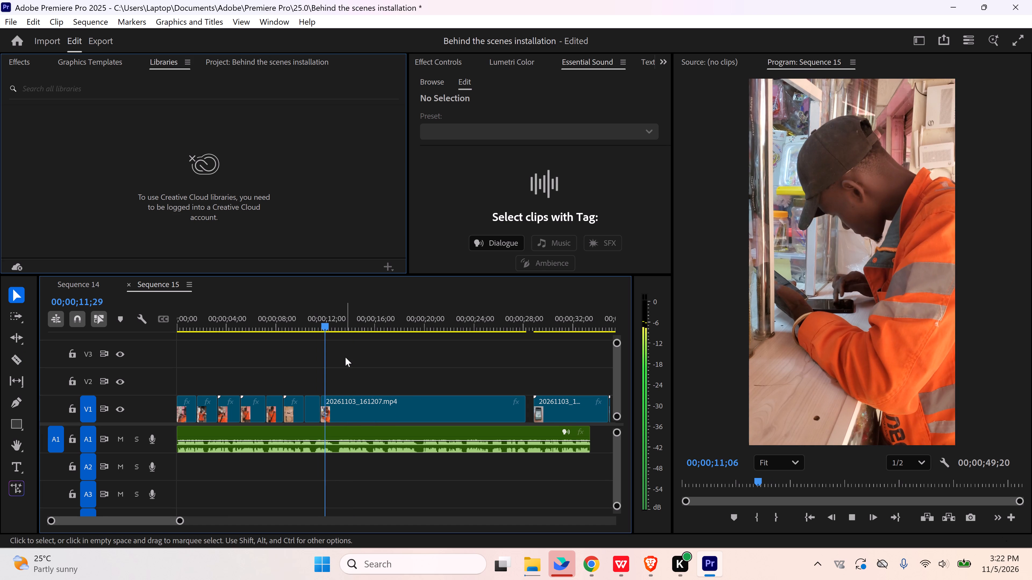
key(space)
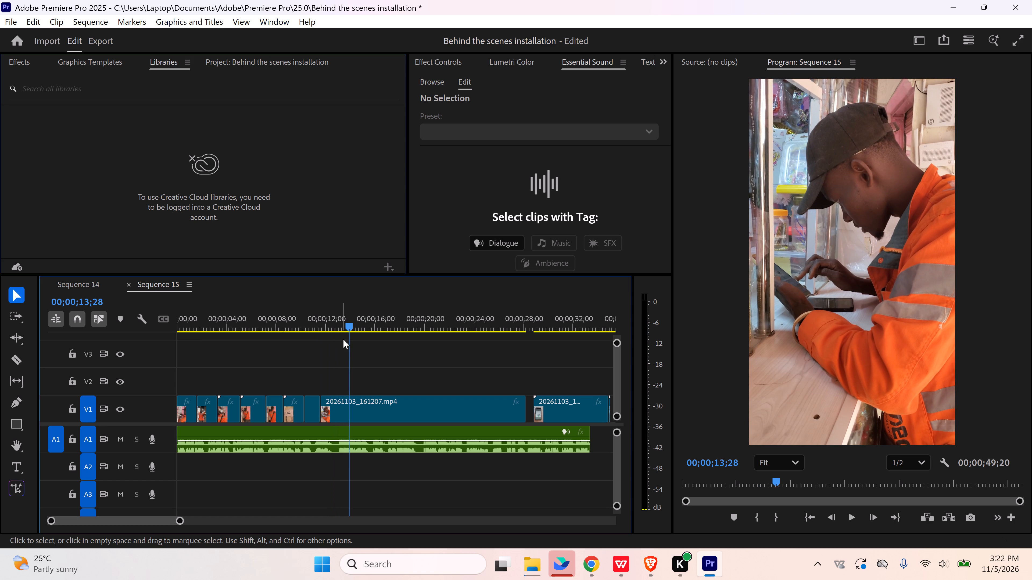
key(c)
click(350, 406)
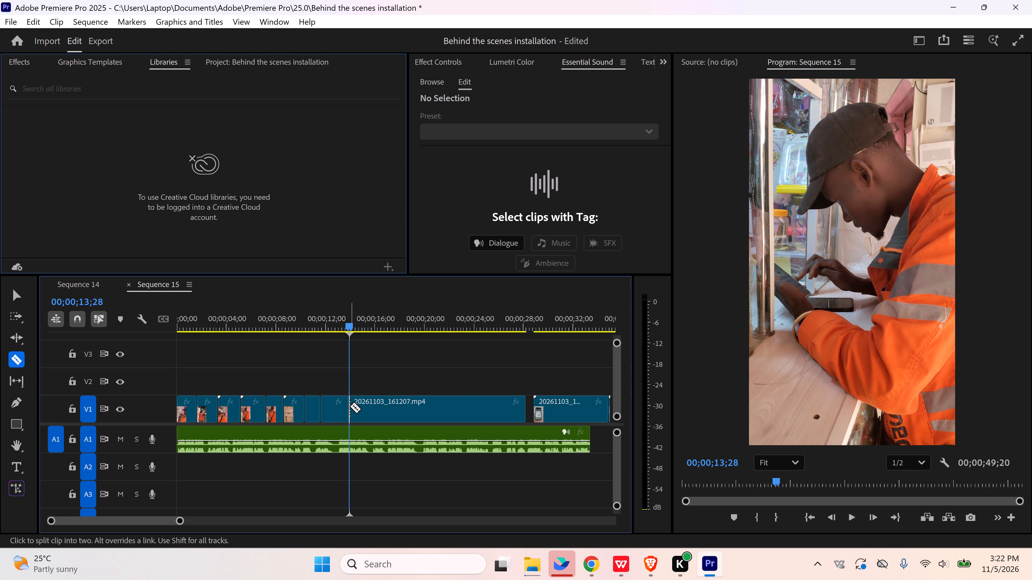
key(v)
Skim the remainder of 20261103_161207.mp4 to 00;00;27;11, delete the piece after the cut and close the gap before the phone clip.
drag(352, 327, 385, 330)
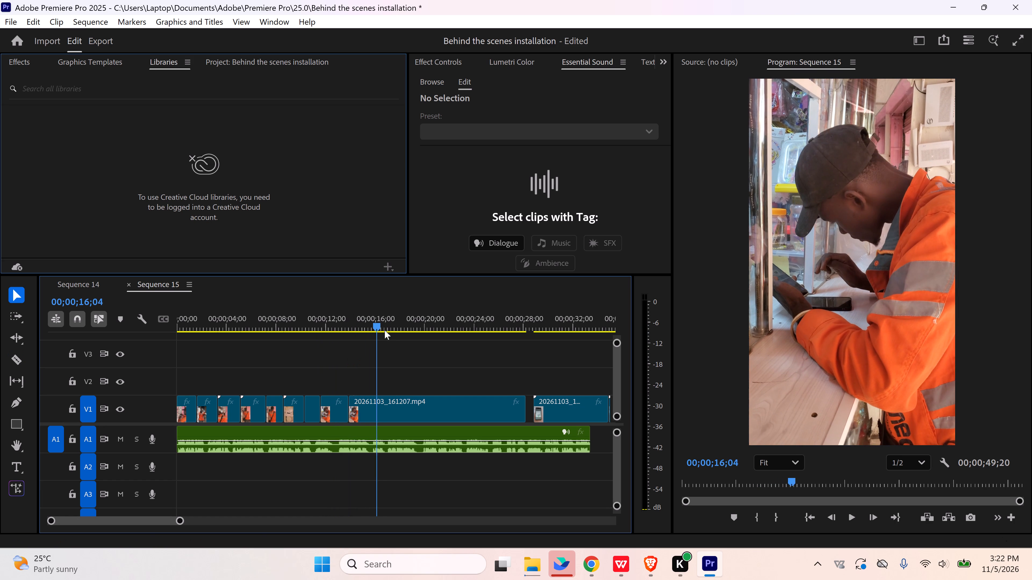
drag(385, 330, 459, 330)
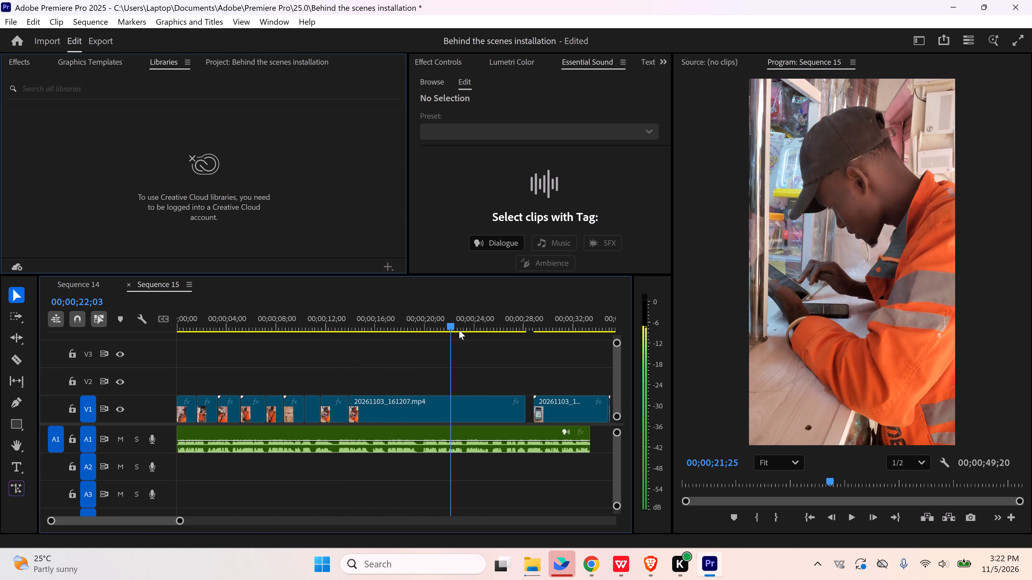
drag(459, 330, 510, 339)
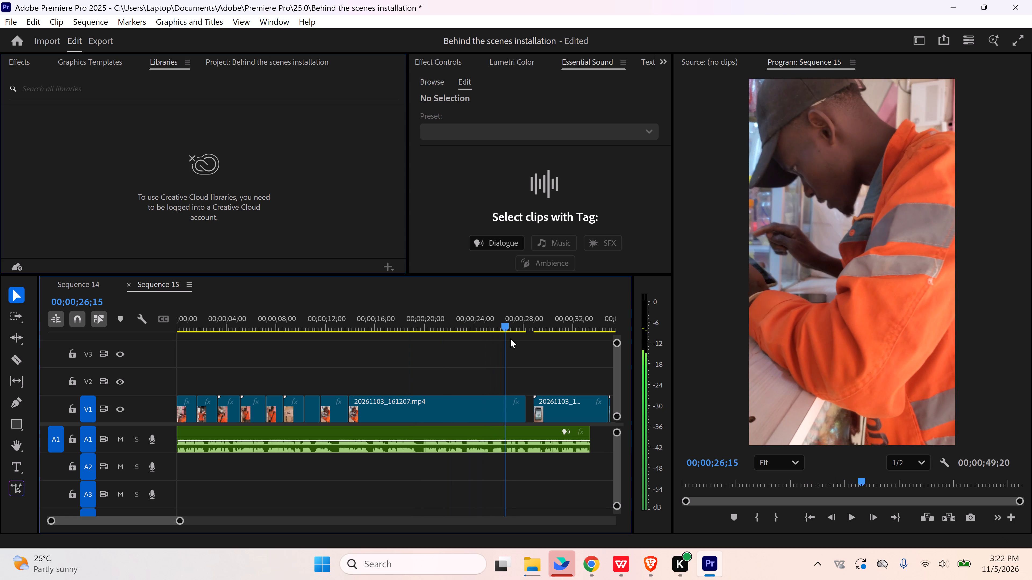
drag(510, 339, 518, 339)
click(471, 405)
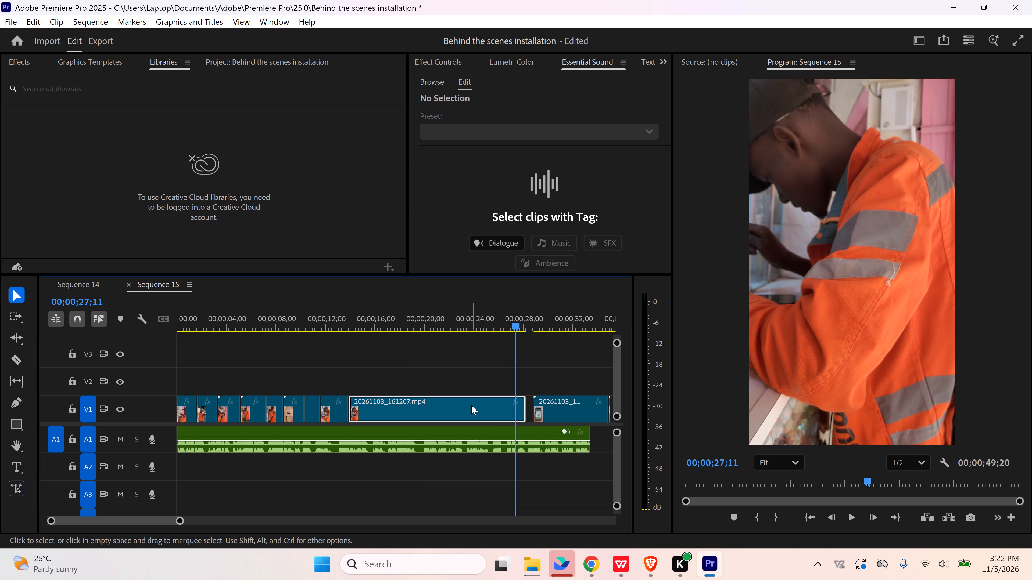
key(Delete)
click(468, 405)
key(Delete)
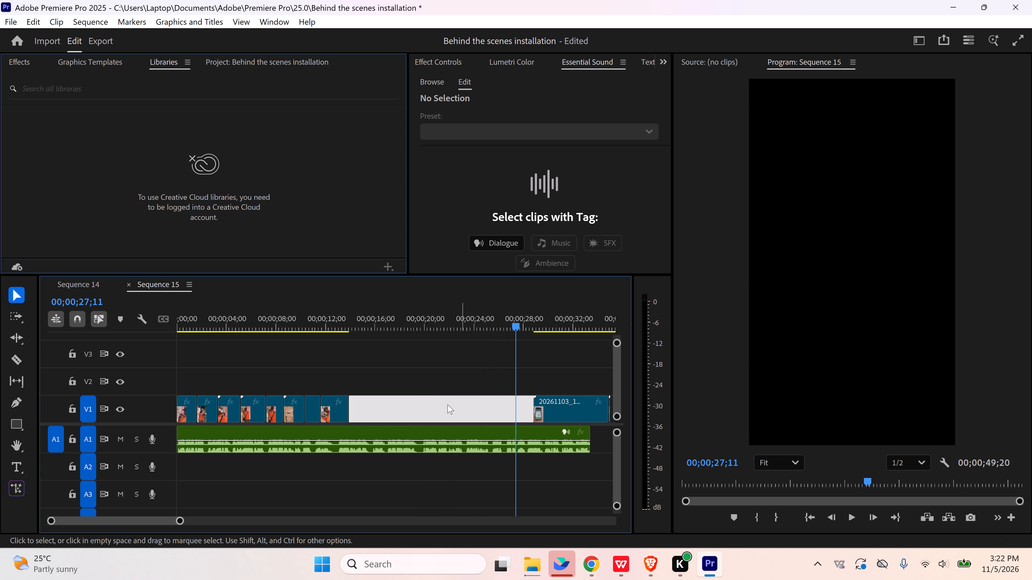
Play the join into the phone Success clip, trim its start to 00;00;15;03 and move it back against the preceding shot.
click(342, 318)
key(space)
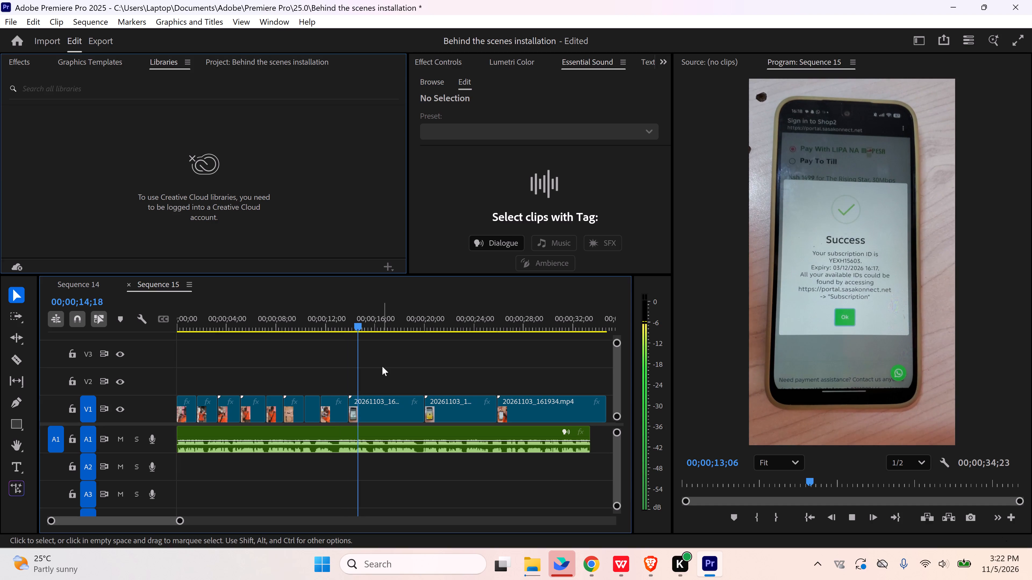
key(space)
click(338, 324)
key(space)
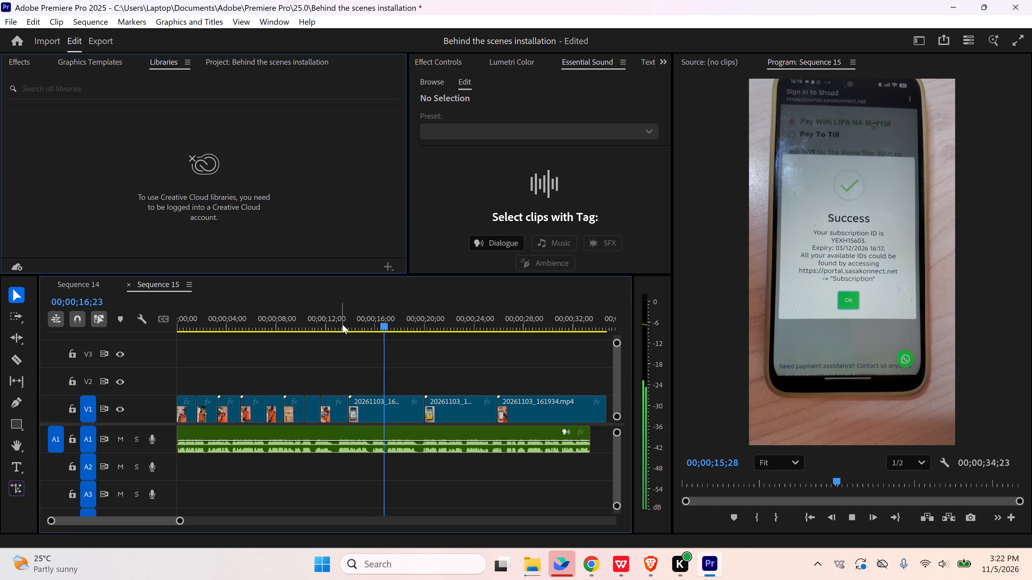
key(space)
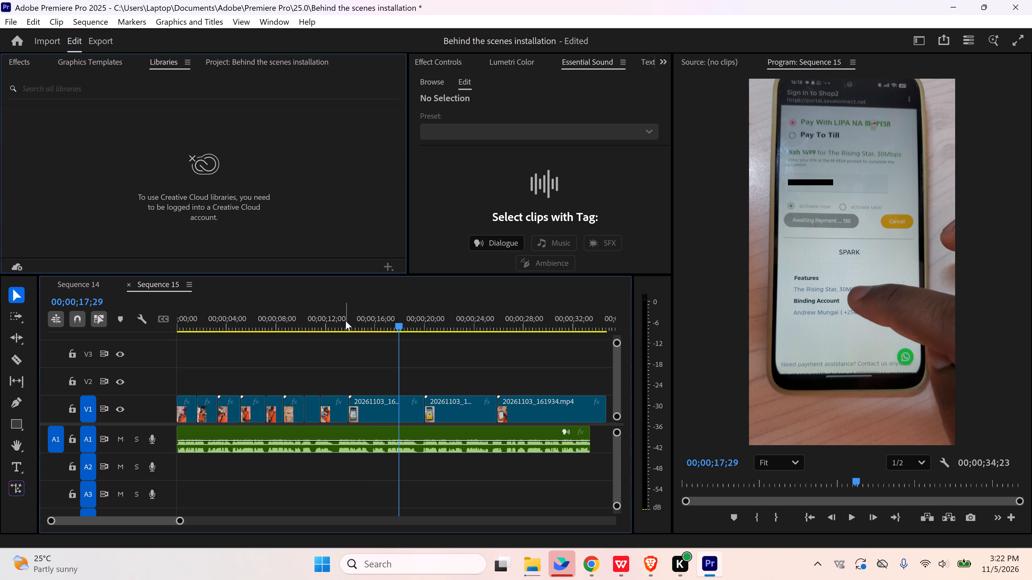
click(346, 321)
key(space)
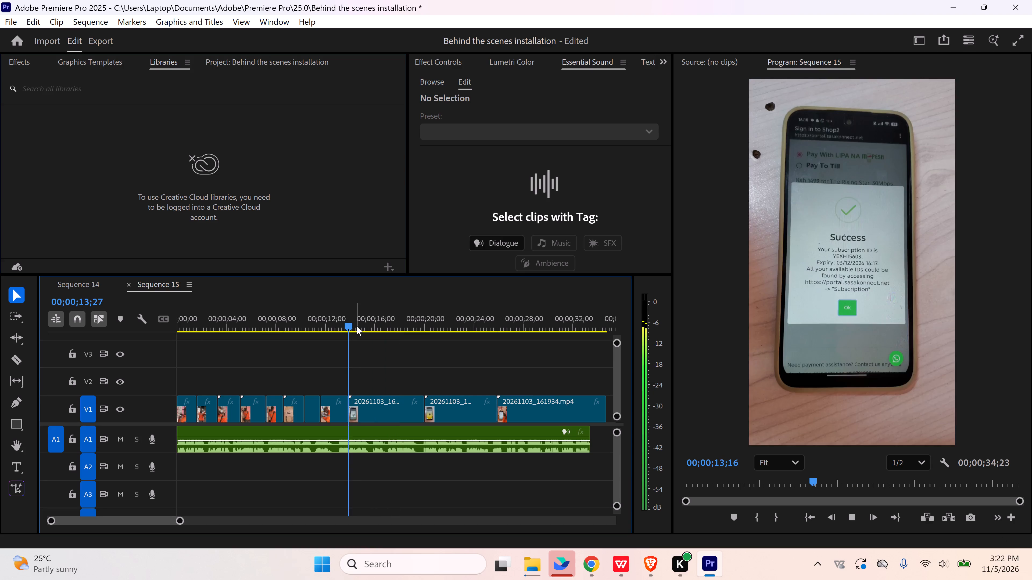
key(space)
drag(352, 404, 353, 404)
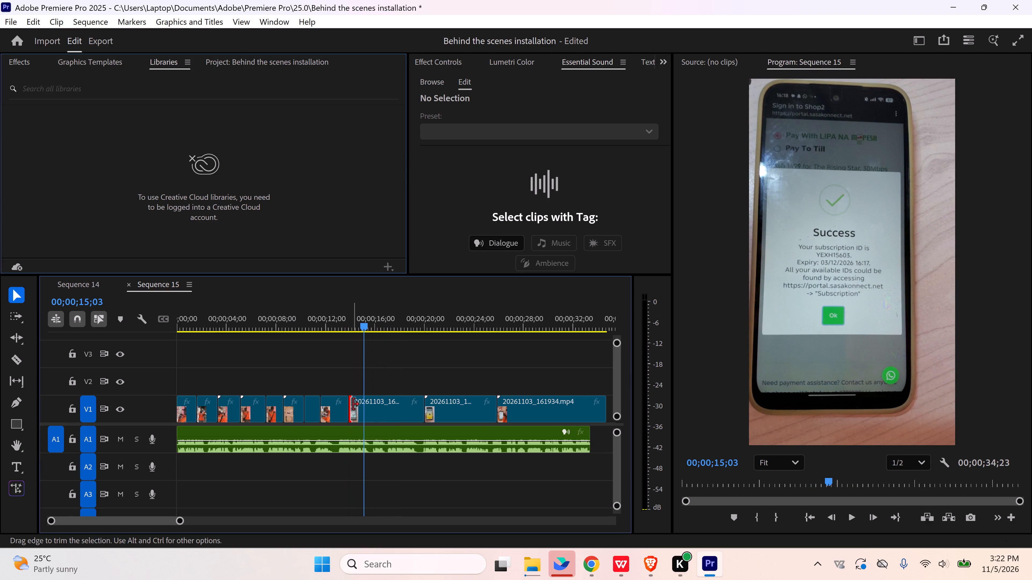
drag(353, 404, 364, 407)
drag(398, 412, 388, 414)
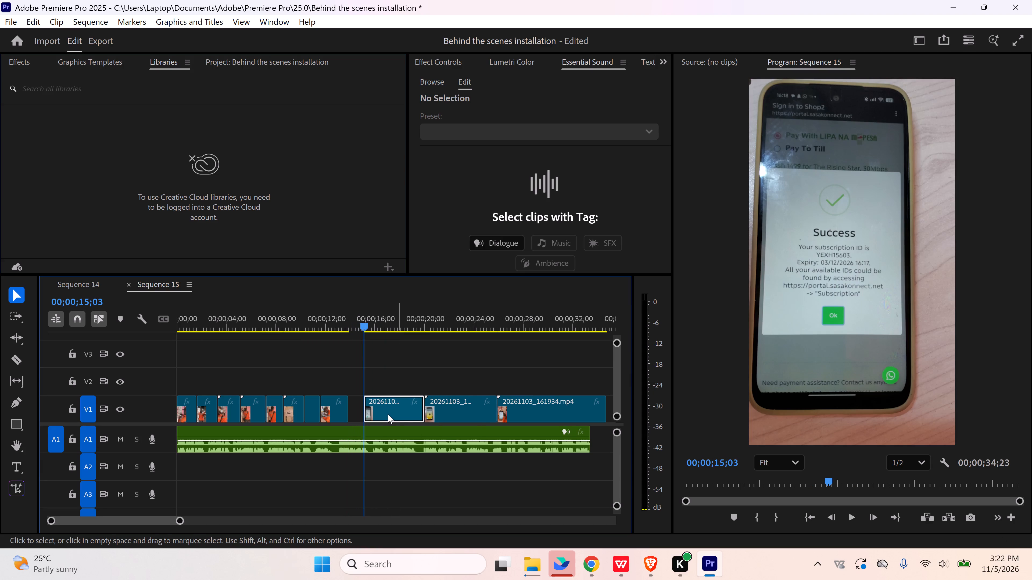
drag(388, 414, 383, 414)
Play the trimmed phone Success clip from 00;00;13;07 and move 20261103_161816.mp4 earlier to sit directly against its end.
click(343, 323)
click(365, 350)
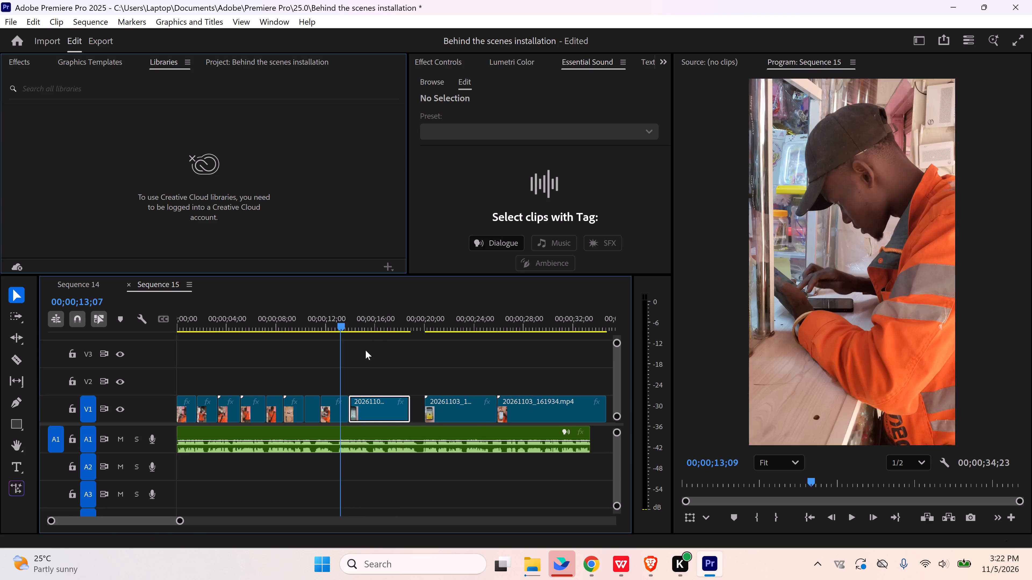
key(space)
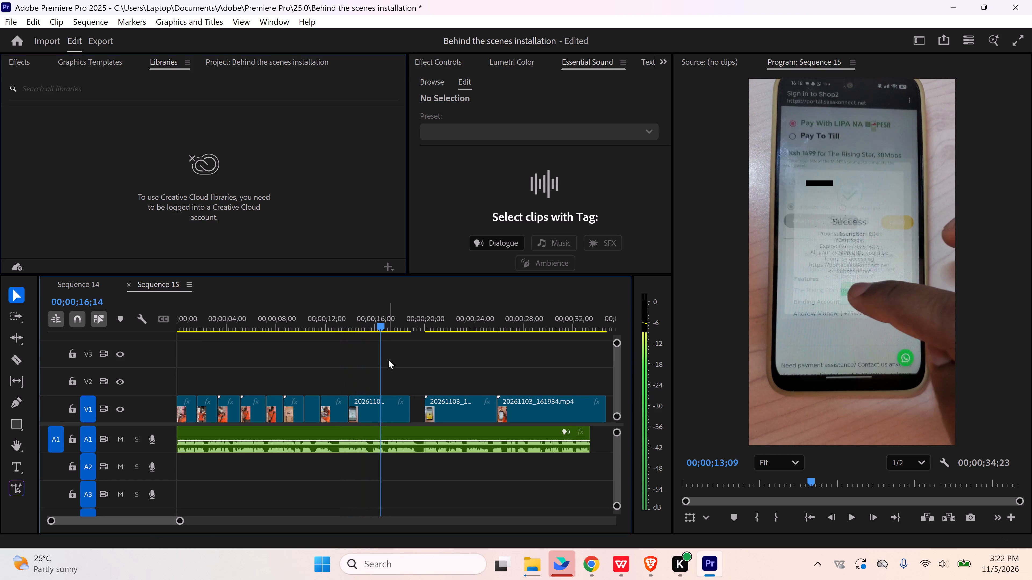
key(space)
click(365, 327)
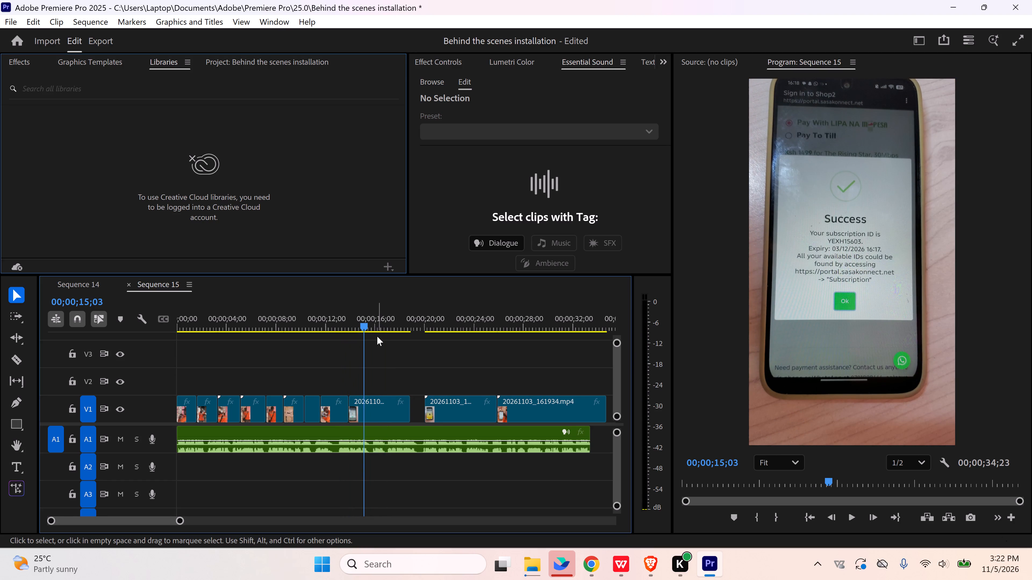
key(space)
key(space)
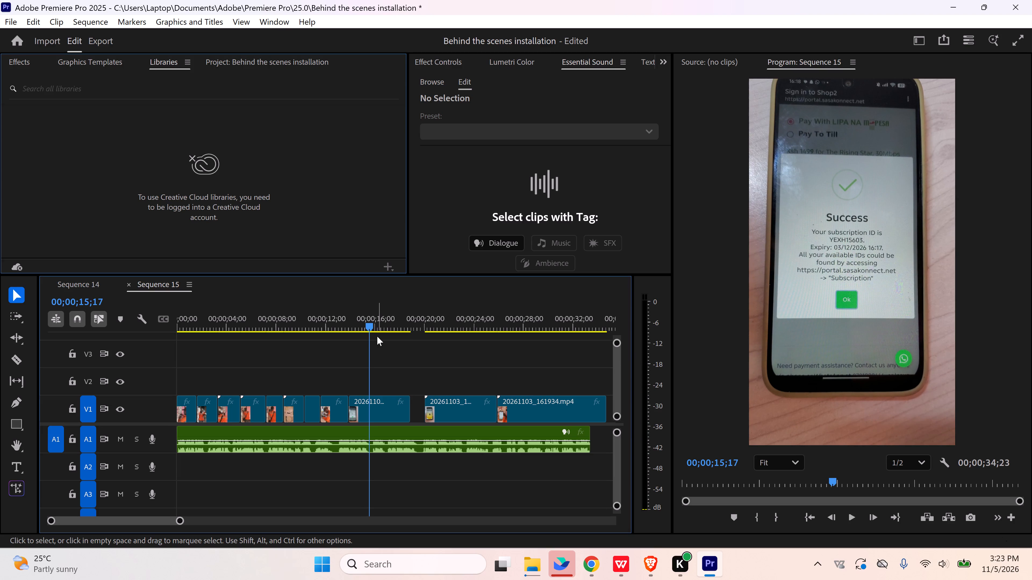
key(space)
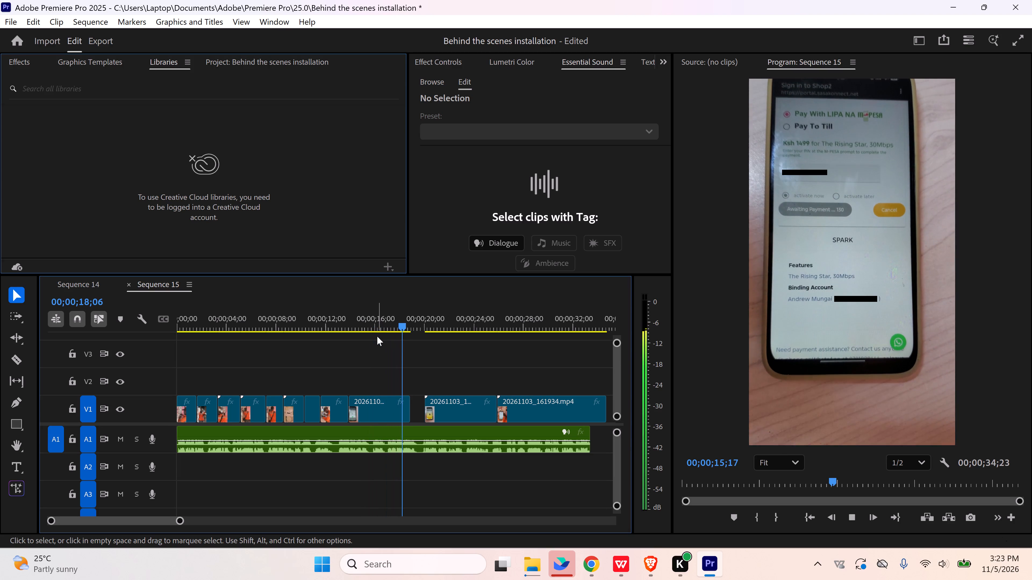
key(space)
key(space)
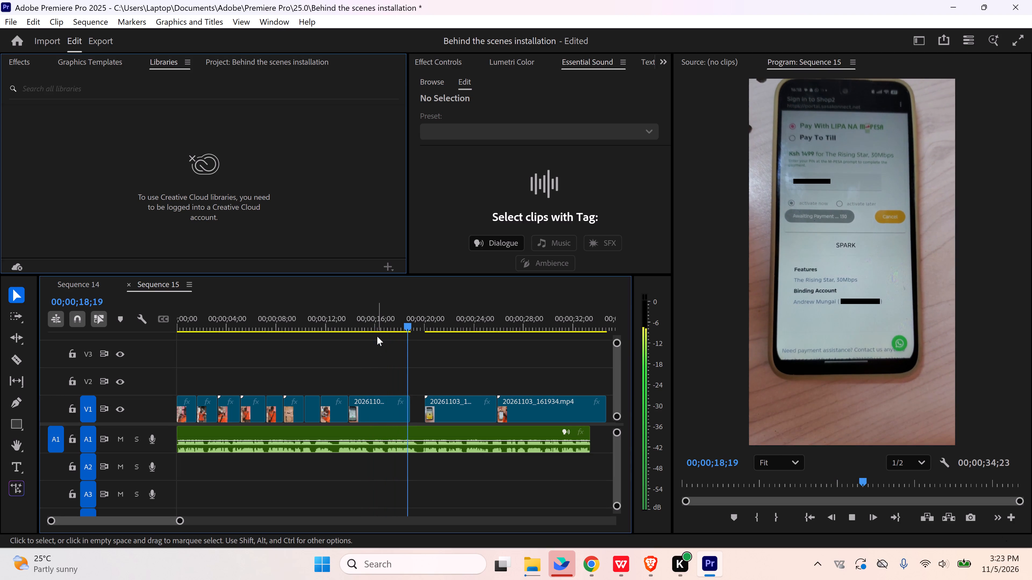
key(space)
drag(469, 414, 456, 415)
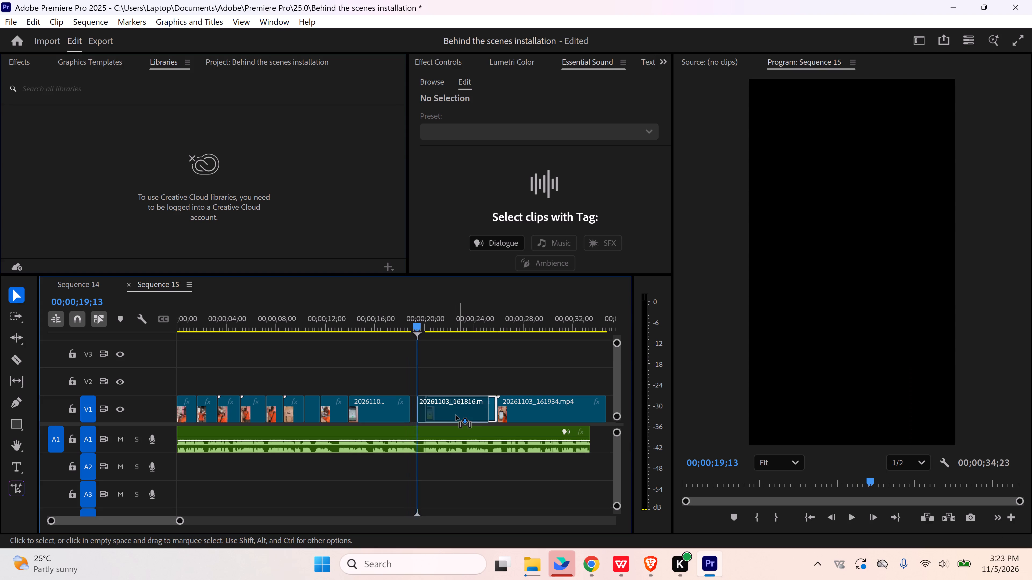
drag(456, 415, 451, 416)
Replay the phone Success clip and move 20261103_161816.mp4 earlier to start at 00;00;17;26, overwriting the Success clip's tail.
click(382, 321)
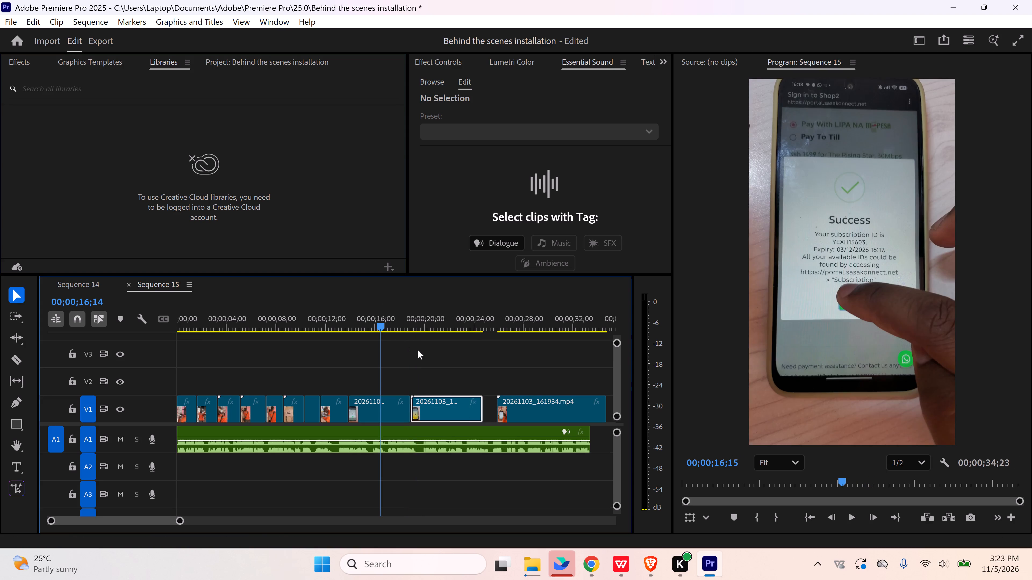
key(space)
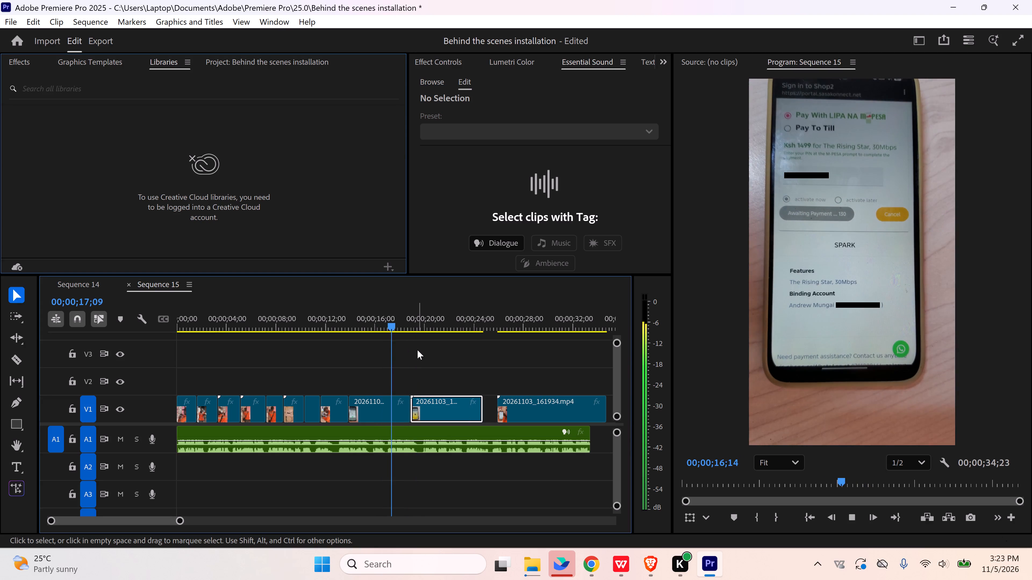
key(space)
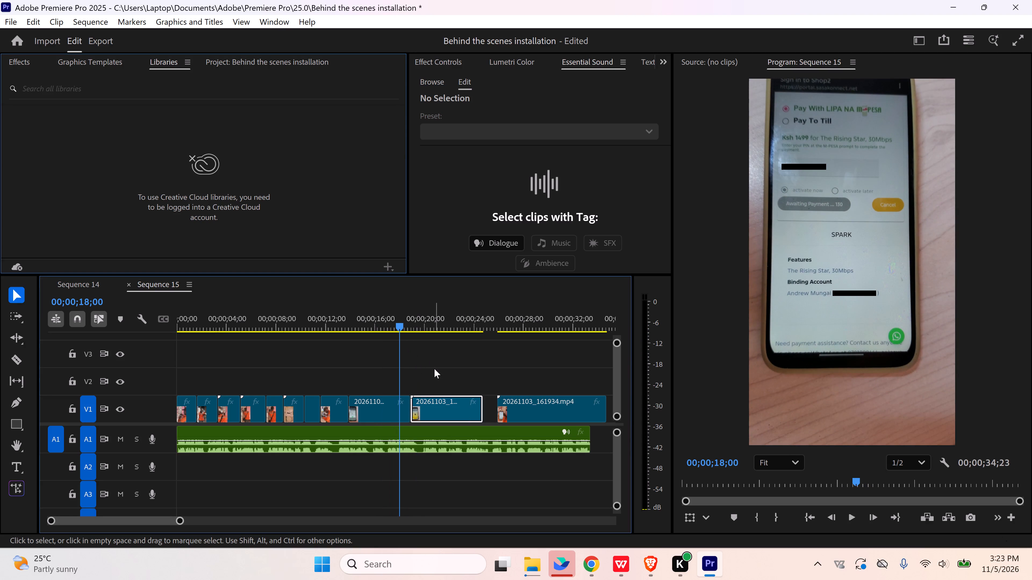
click(386, 326)
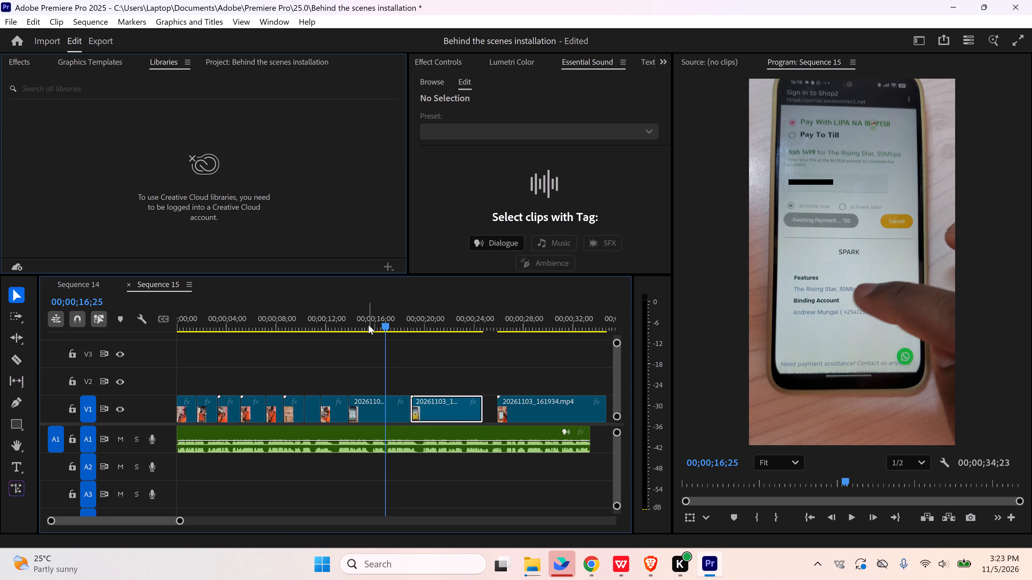
click(362, 325)
key(space)
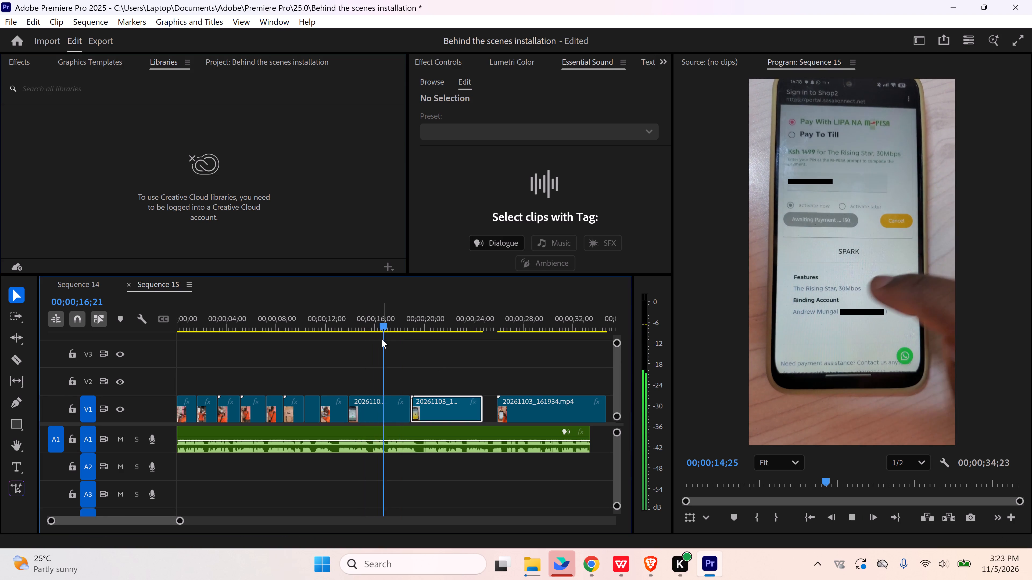
key(space)
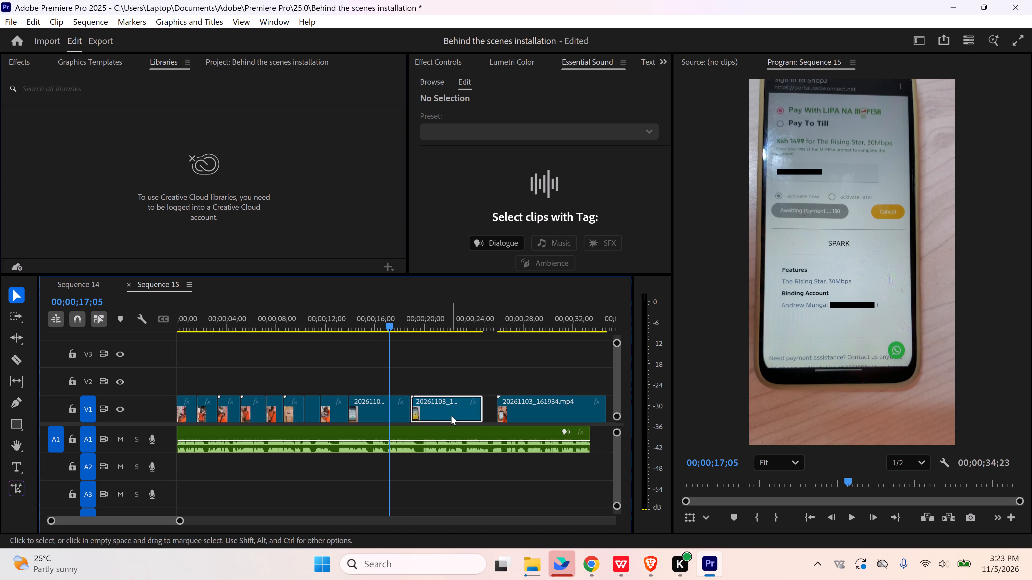
key(space)
key(space)
drag(456, 413, 443, 413)
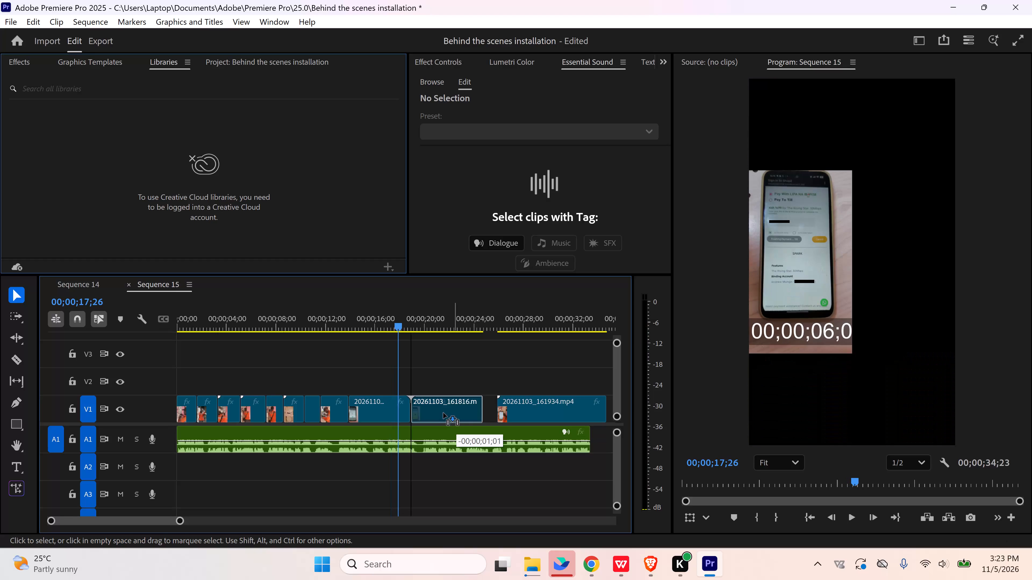
drag(443, 413, 443, 413)
Replay the end of the phone Success clip and check frame by frame around 00;00;16;20 where the Success message closes.
key(space)
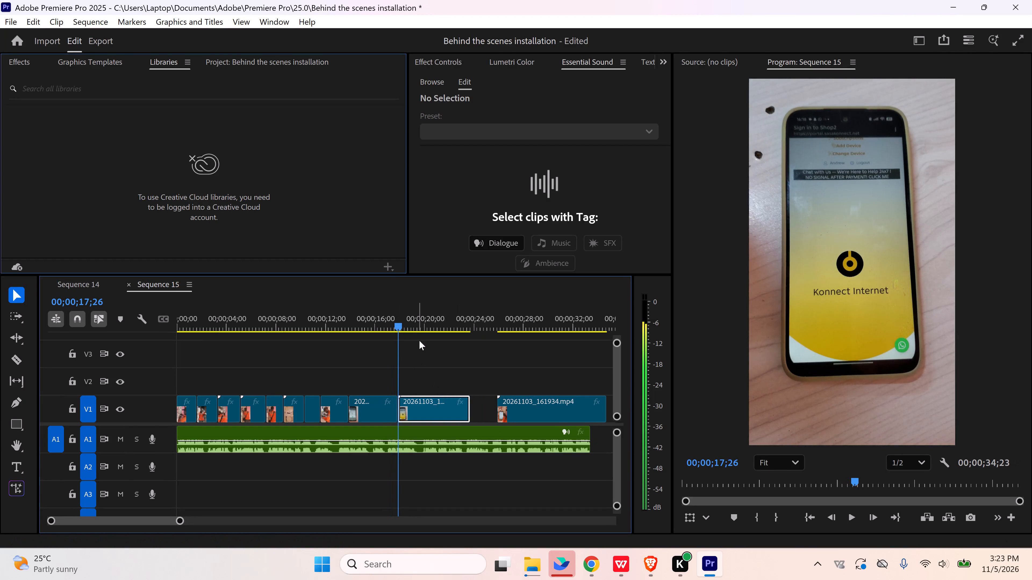
click(382, 329)
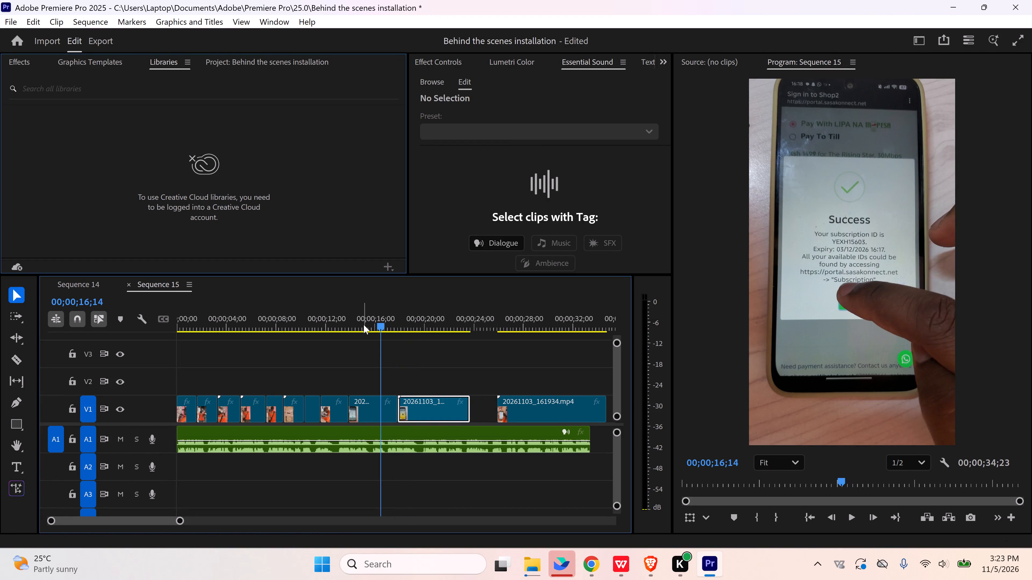
key(space)
key(space)
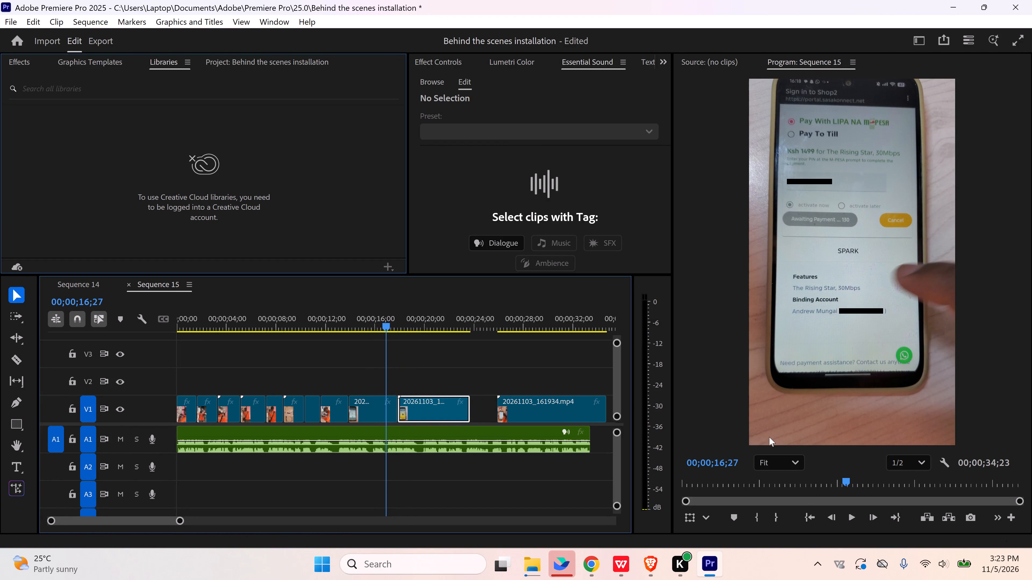
click(834, 518)
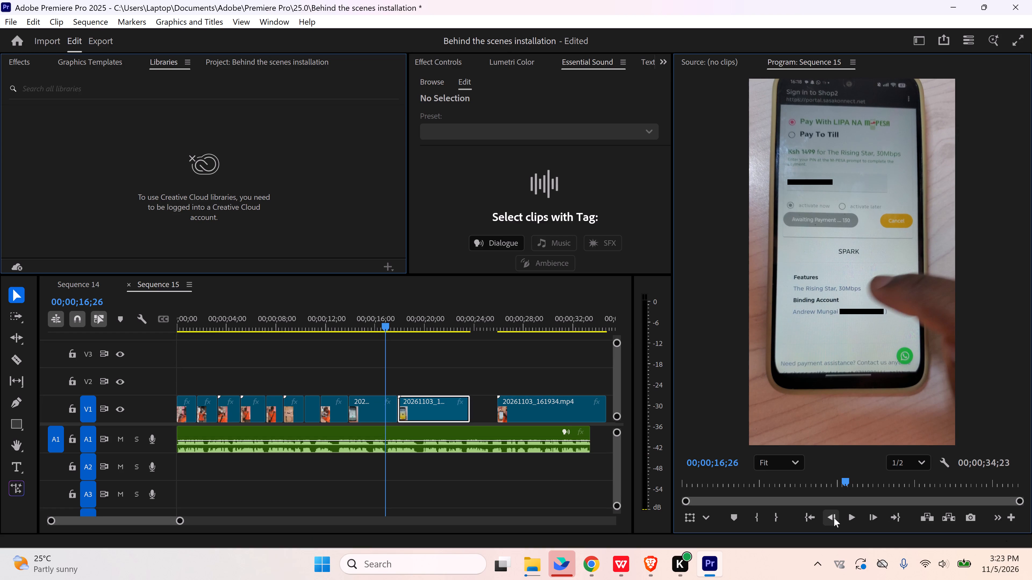
click(834, 518)
click(834, 518)
click(834, 518)
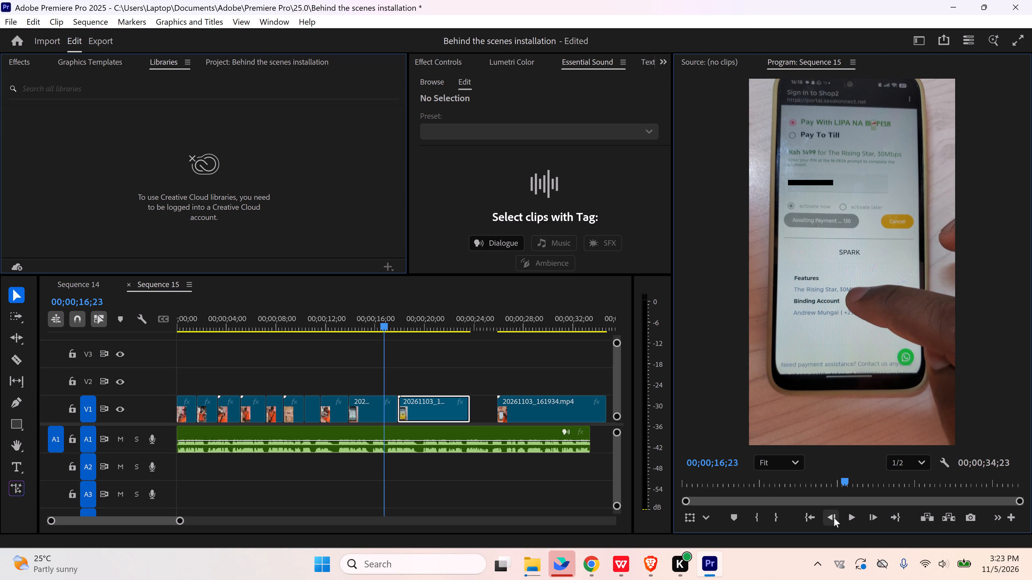
click(834, 518)
click(834, 518)
click(834, 518)
click(834, 518)
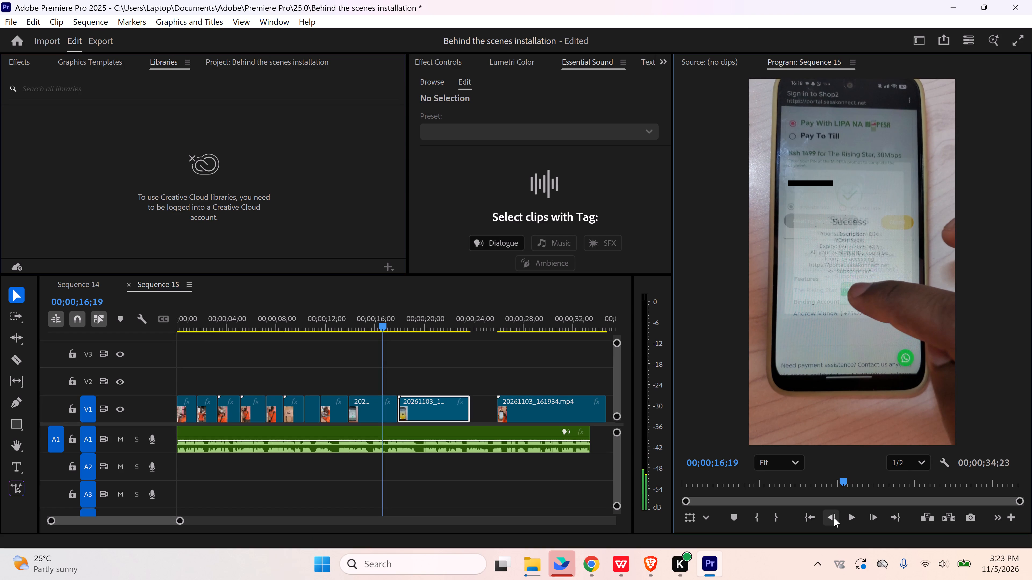
double_click(869, 520)
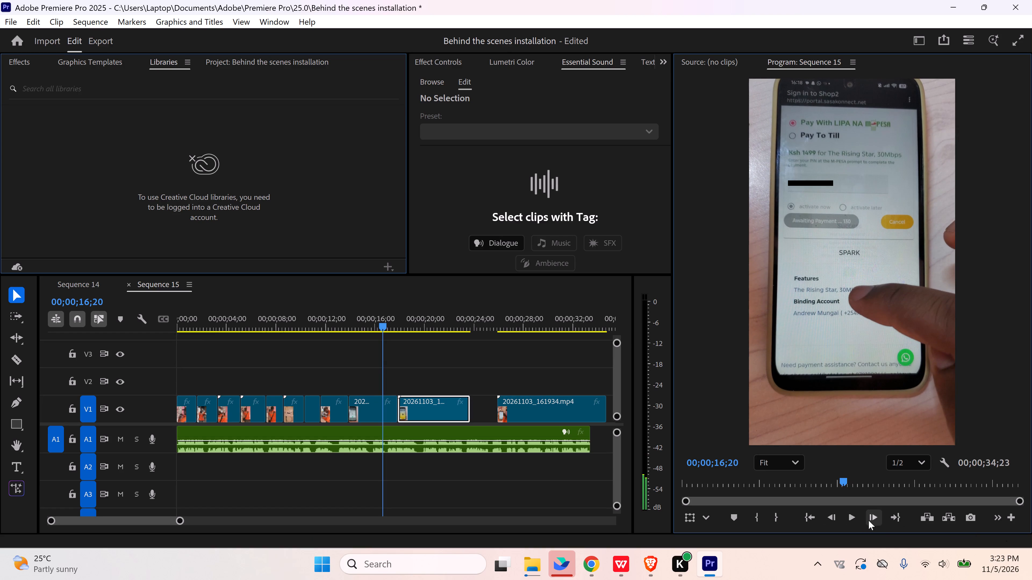
key(space)
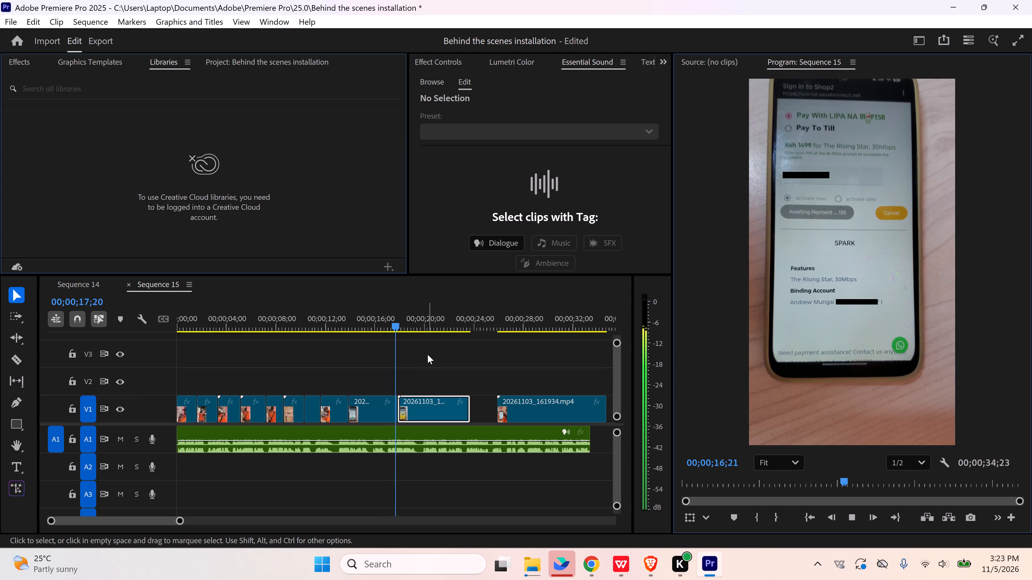
key(space)
Move 20261103_161816.mp4 later against 20261103_161934.mp4, extend the phone Success clip's end to 00;00;18;18 and close the remaining gap.
drag(428, 414, 445, 414)
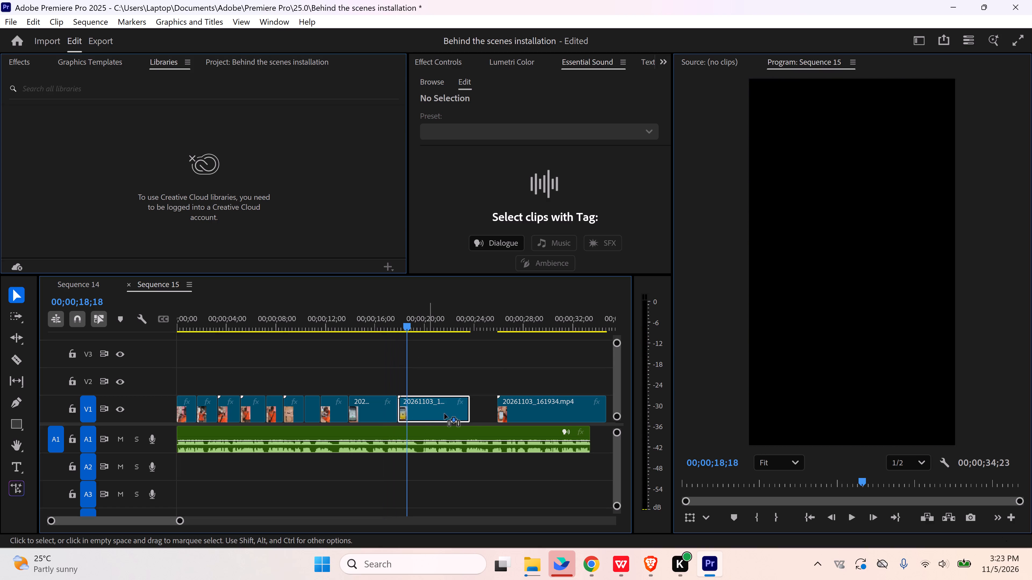
drag(445, 414, 452, 414)
drag(393, 407, 402, 407)
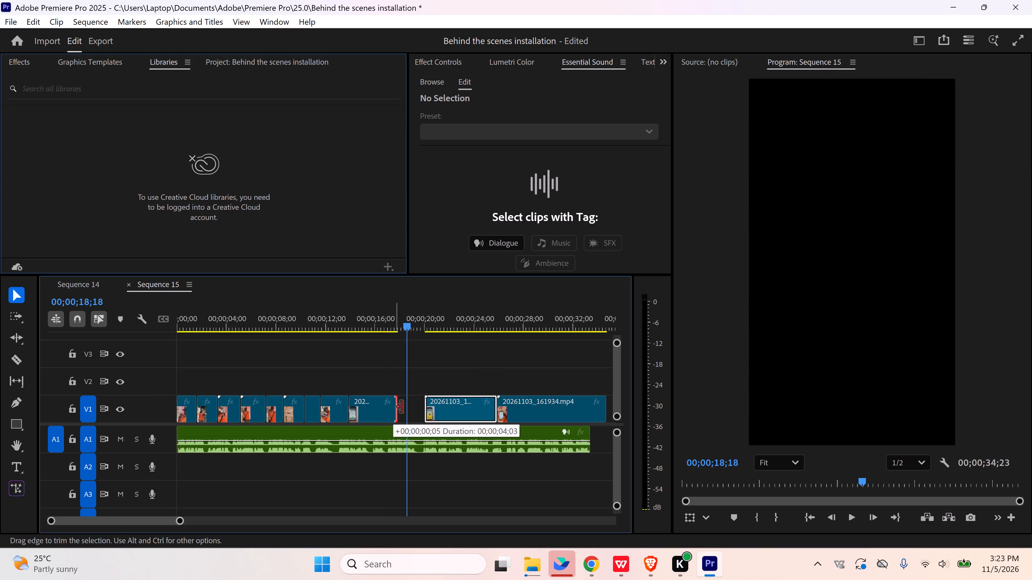
drag(402, 407, 402, 407)
click(393, 326)
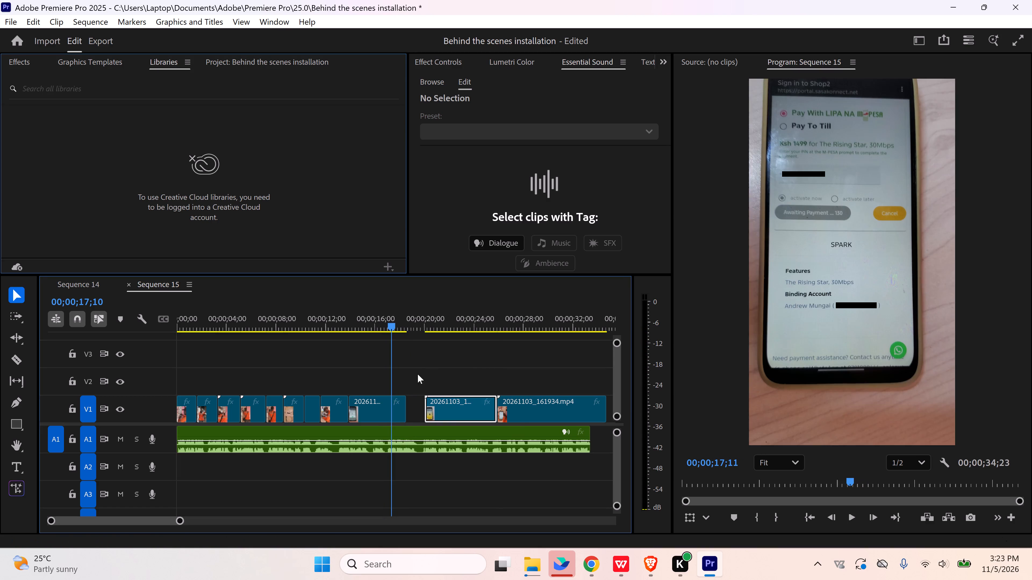
click(418, 403)
key(Delete)
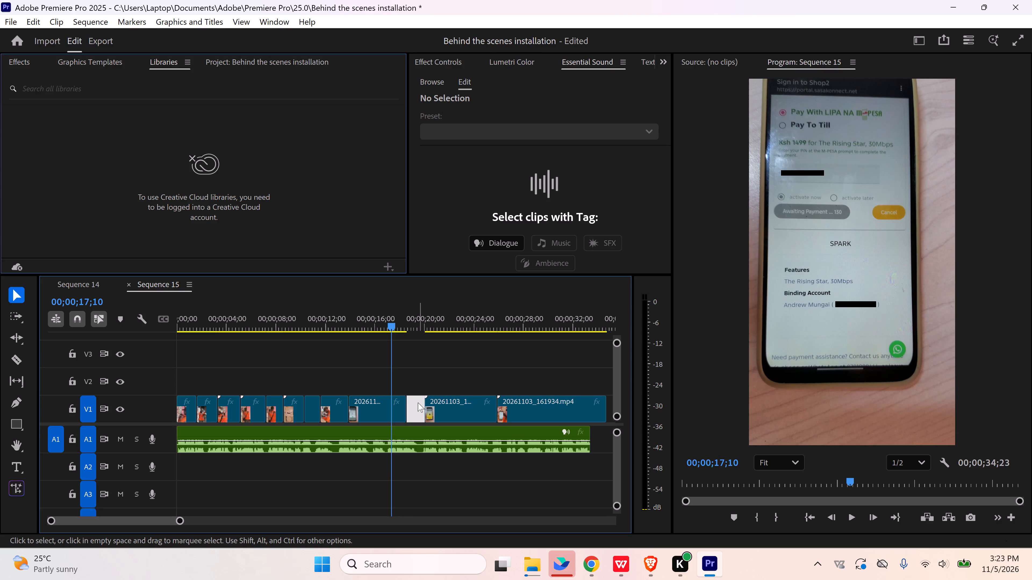
Play the extended Success clip and its join into 20261103_161816.mp4, replaying from 00;00;14;21 to judge the cut point.
key(space)
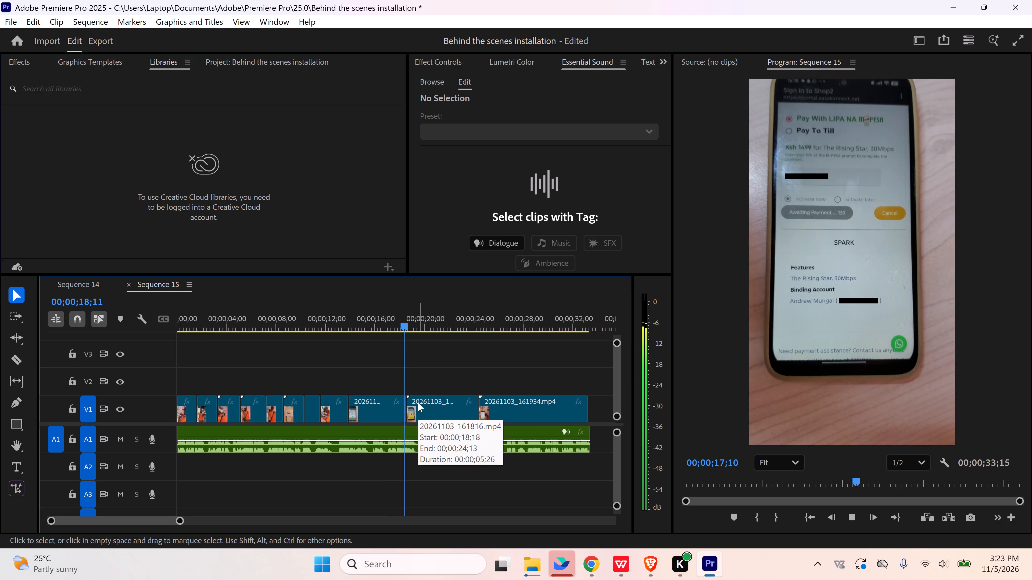
key(space)
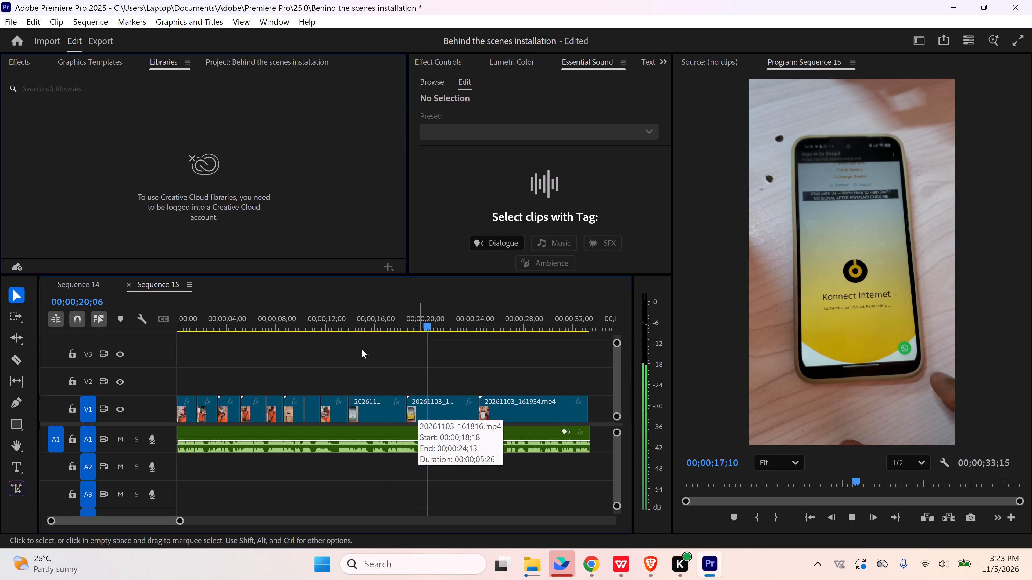
click(375, 325)
key(space)
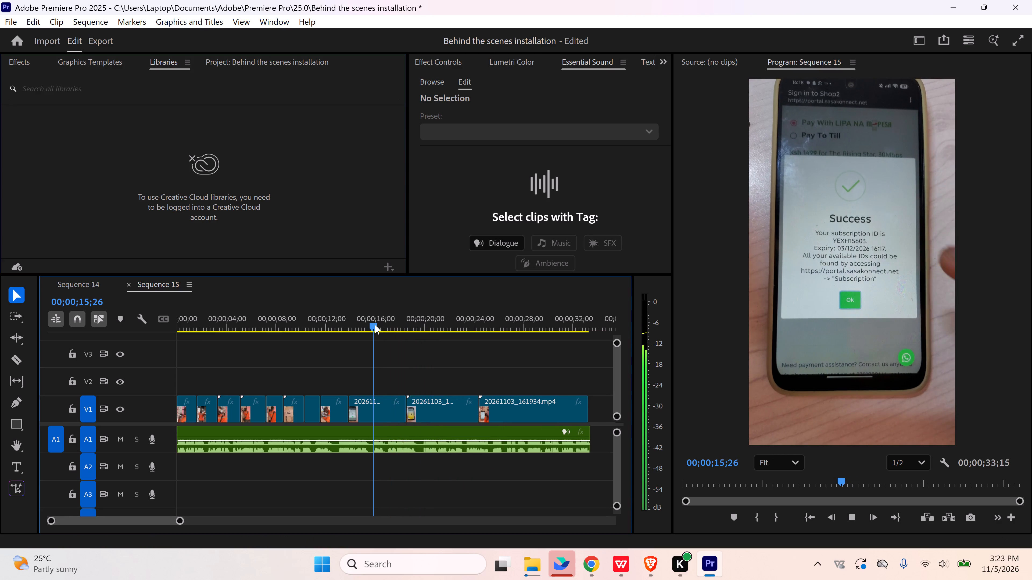
key(space)
click(361, 321)
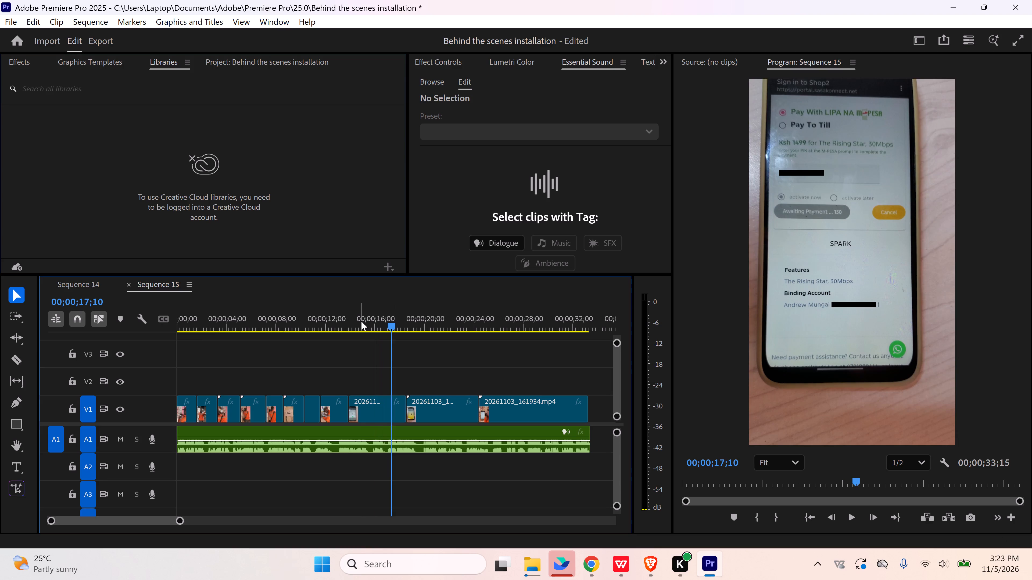
key(space)
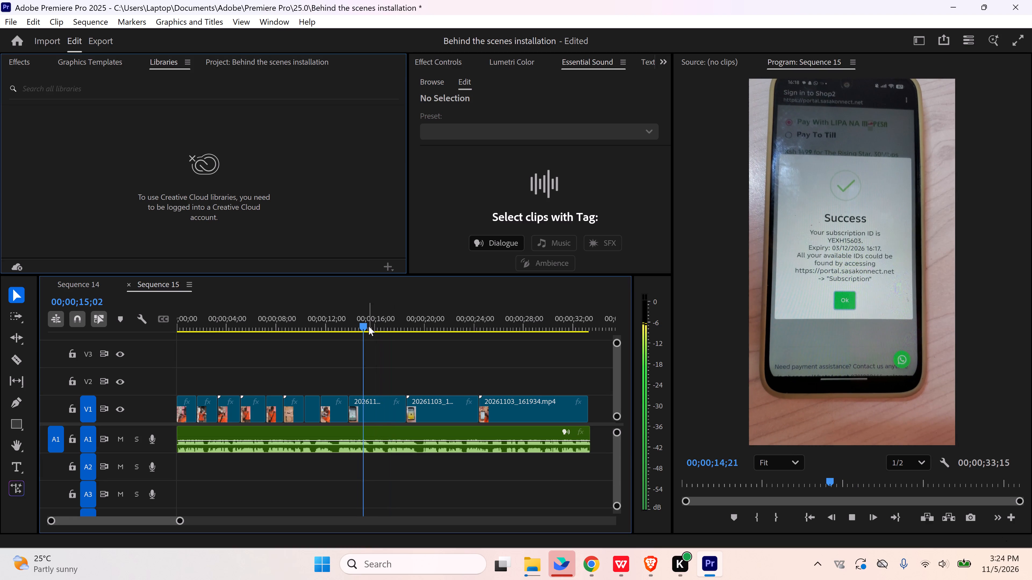
key(space)
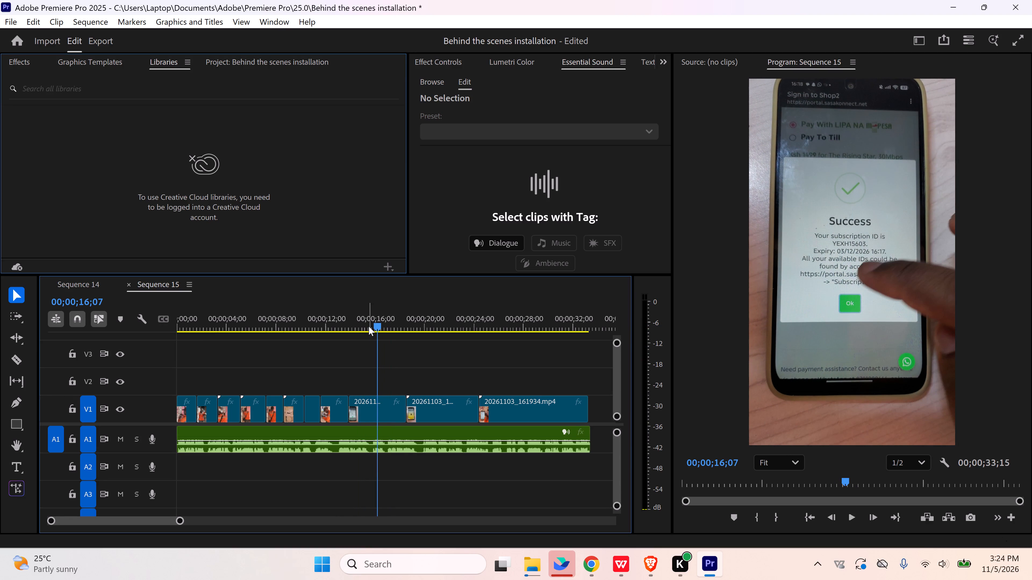
key(space)
key(space)
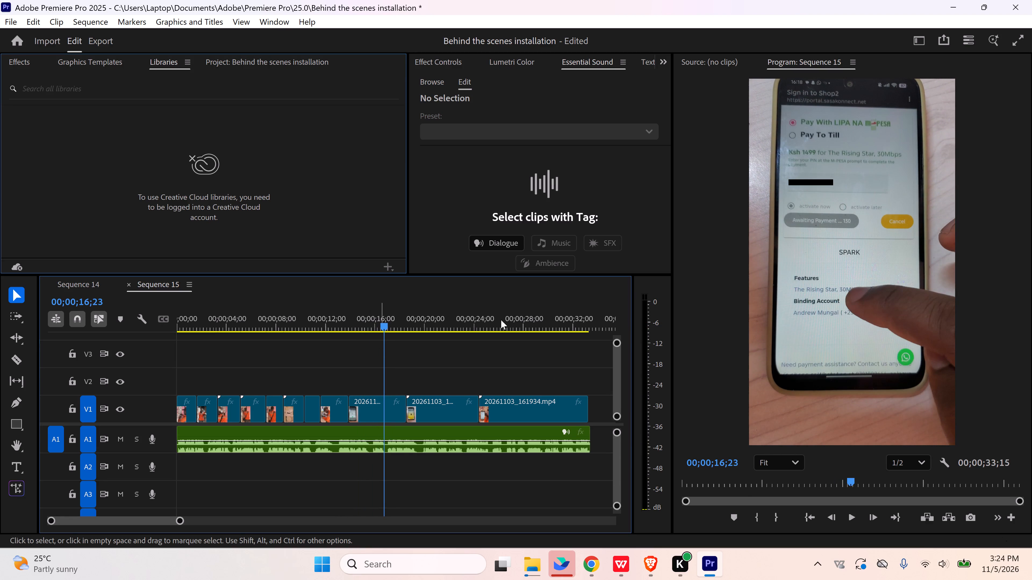
Find the last clear Success message frame at 00;00;16;18 and move 20261103_161816.mp4 earlier to start there, overwriting the Success clip's tail.
click(839, 519)
click(836, 519)
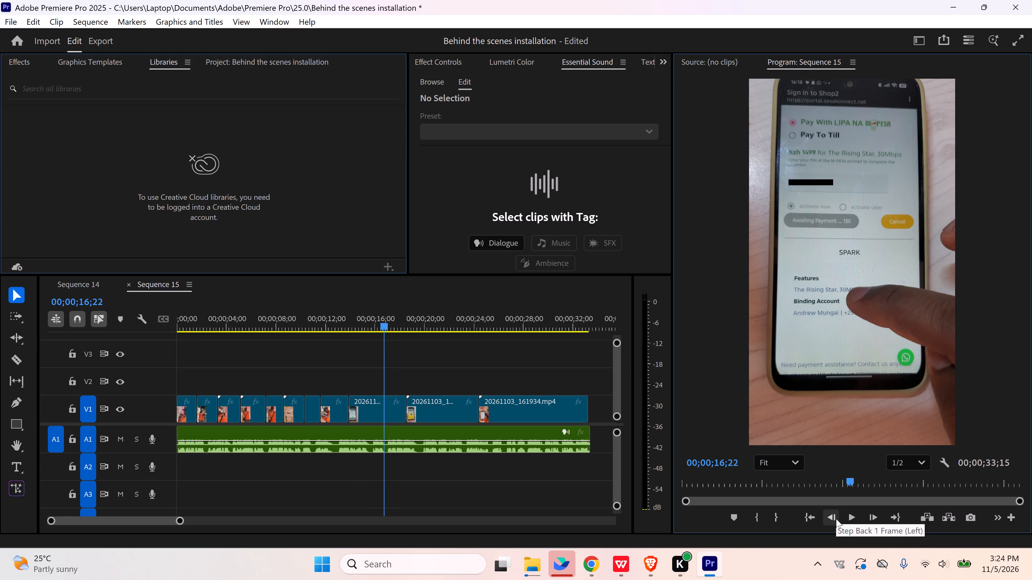
click(836, 519)
click(836, 519)
click(836, 519)
click(836, 519)
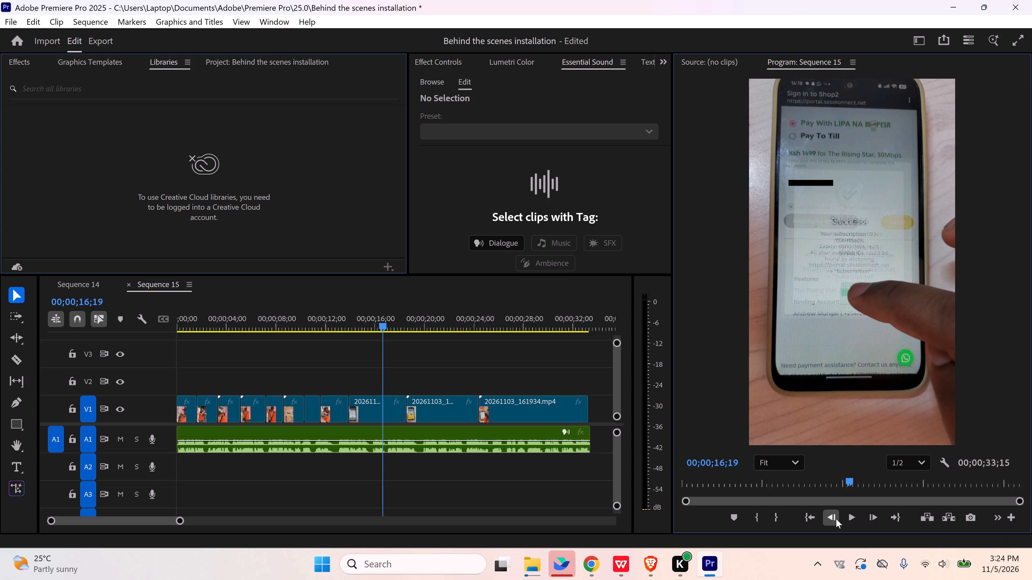
click(836, 519)
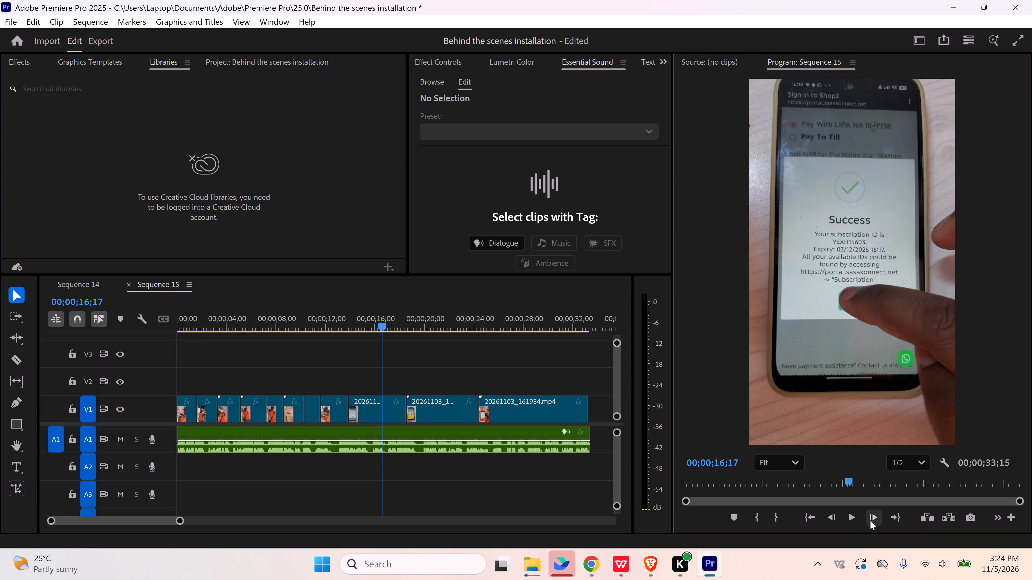
click(870, 521)
click(870, 521)
click(870, 521)
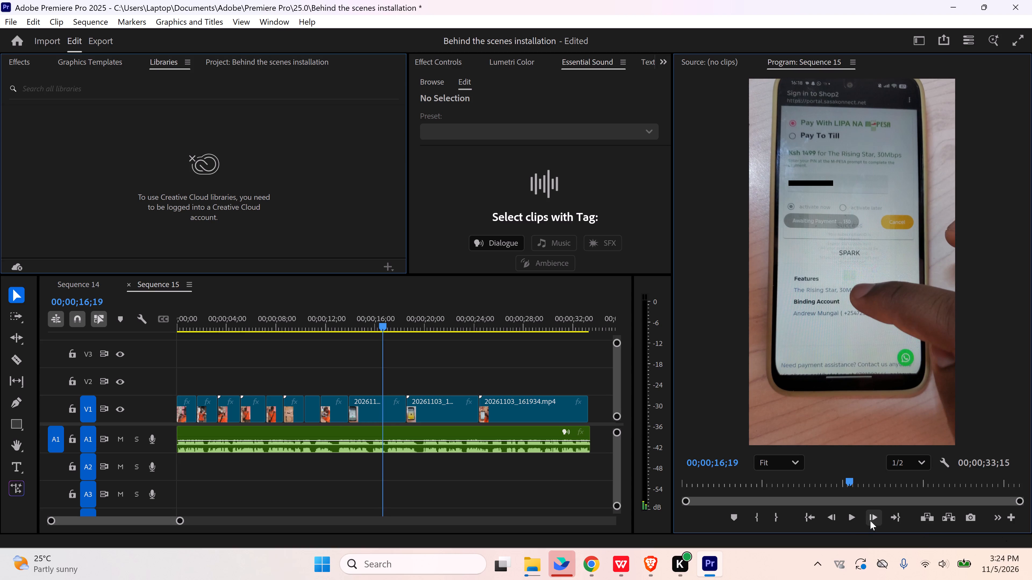
click(871, 522)
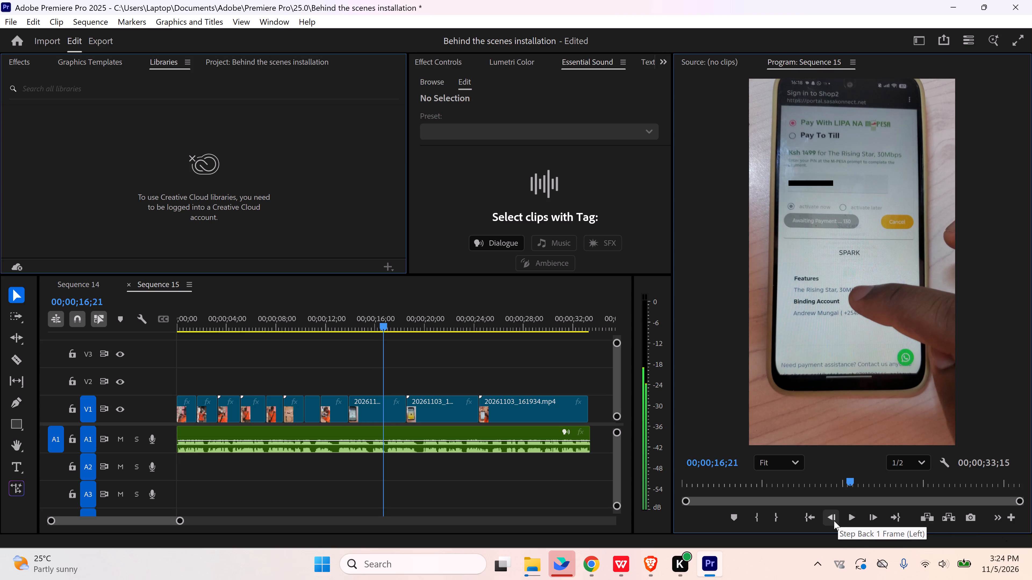
triple_click(833, 521)
click(833, 521)
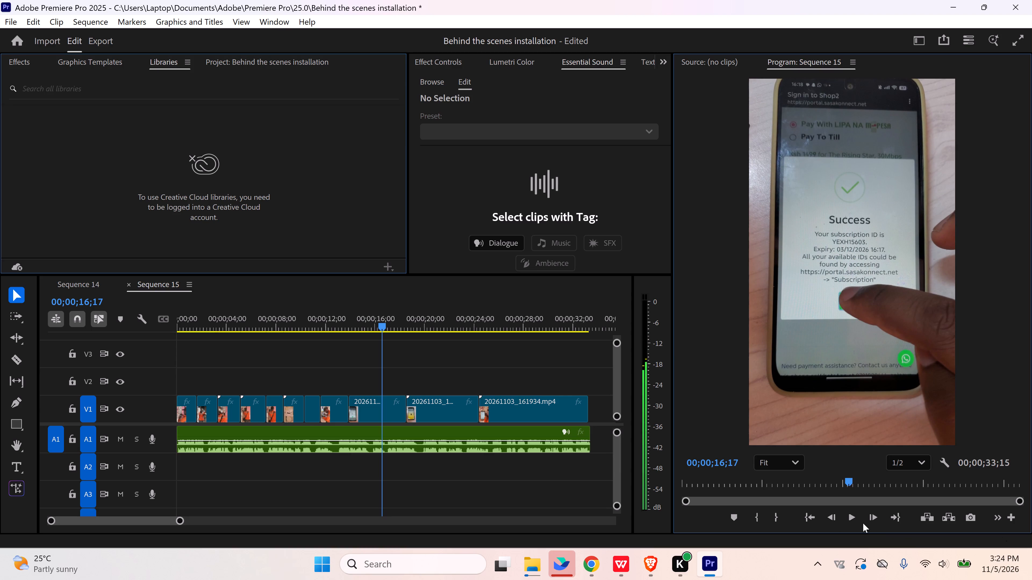
click(871, 521)
click(871, 521)
click(871, 521)
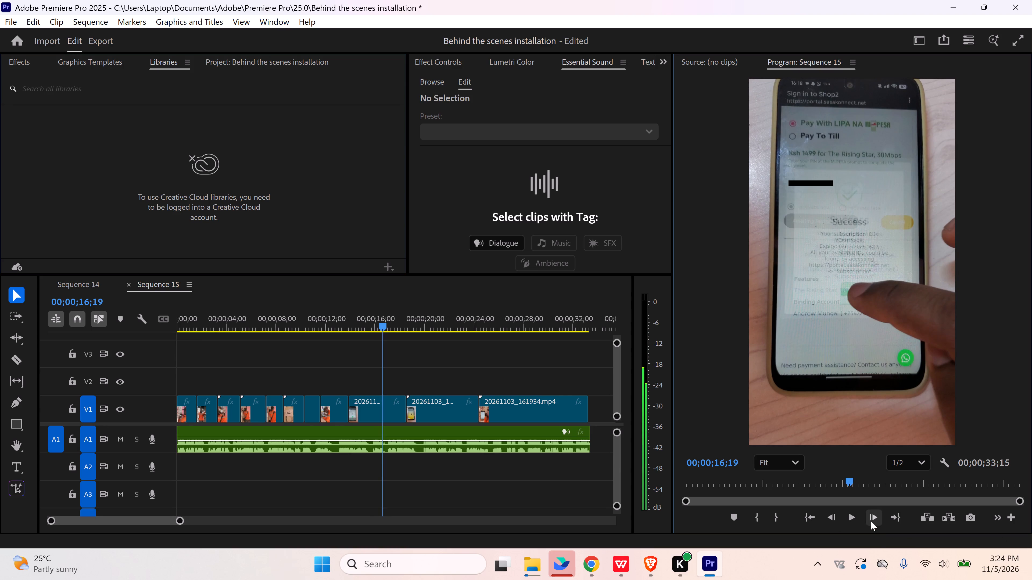
click(834, 520)
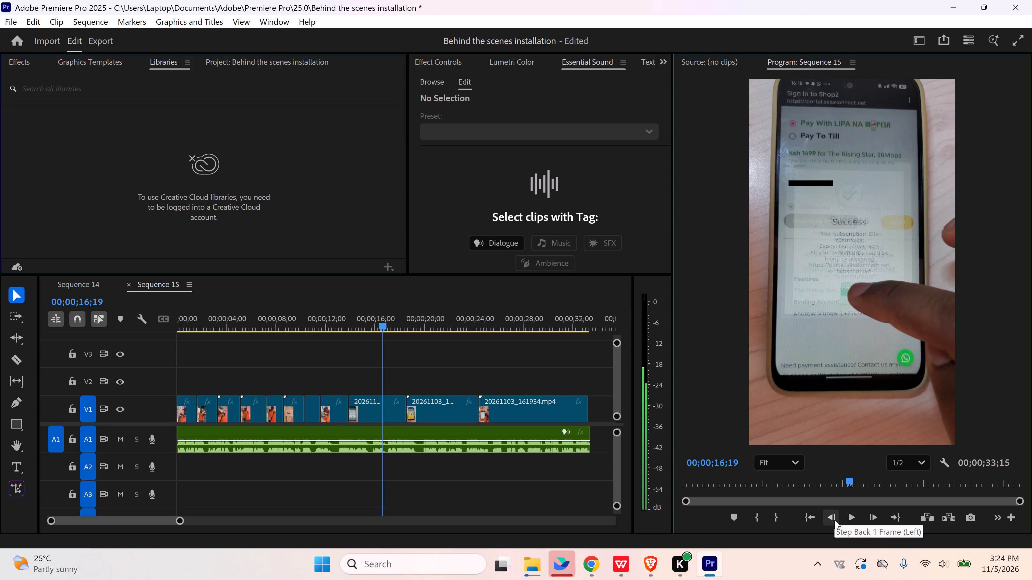
click(834, 520)
click(834, 520)
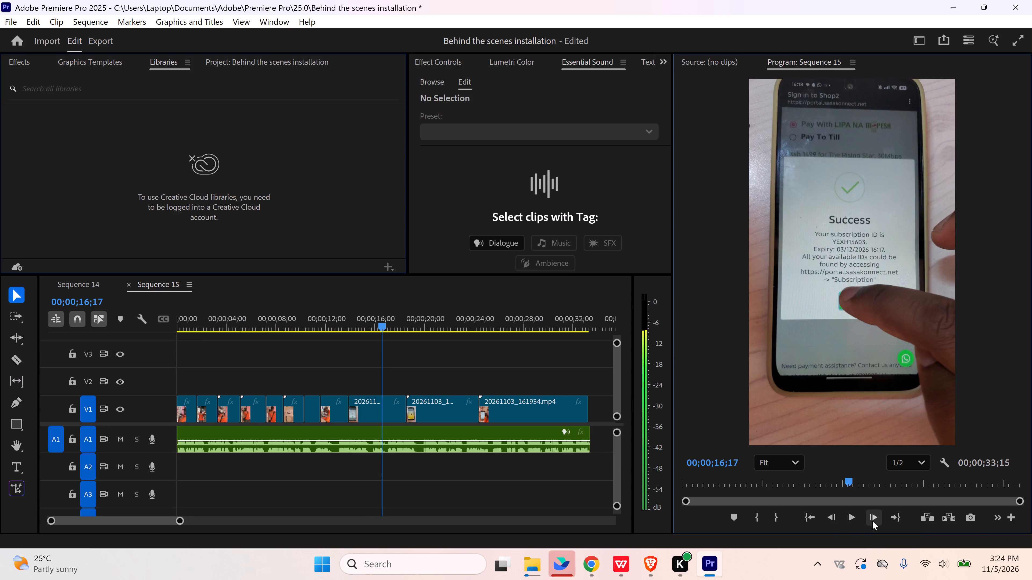
click(872, 521)
click(872, 521)
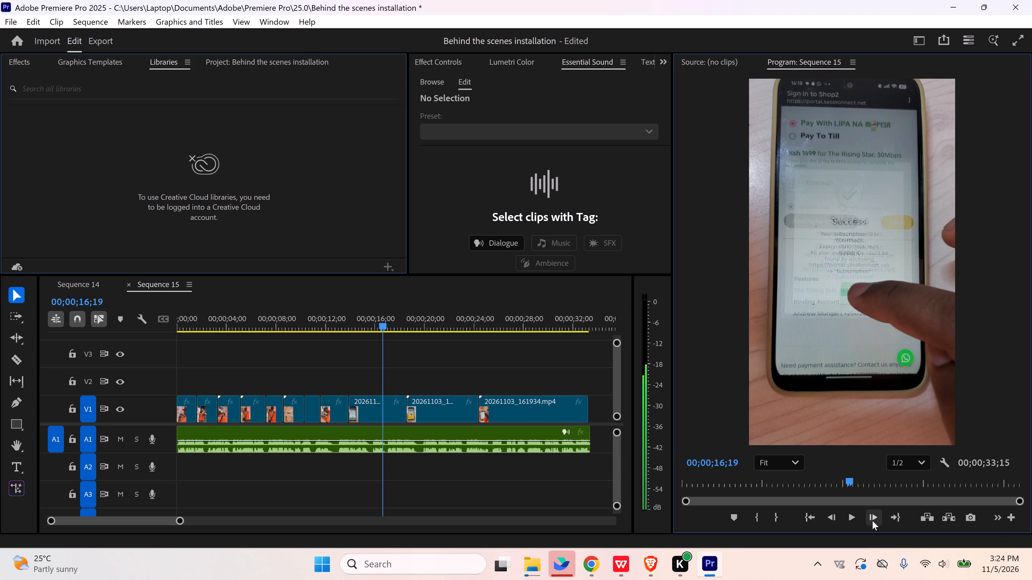
click(837, 522)
click(835, 522)
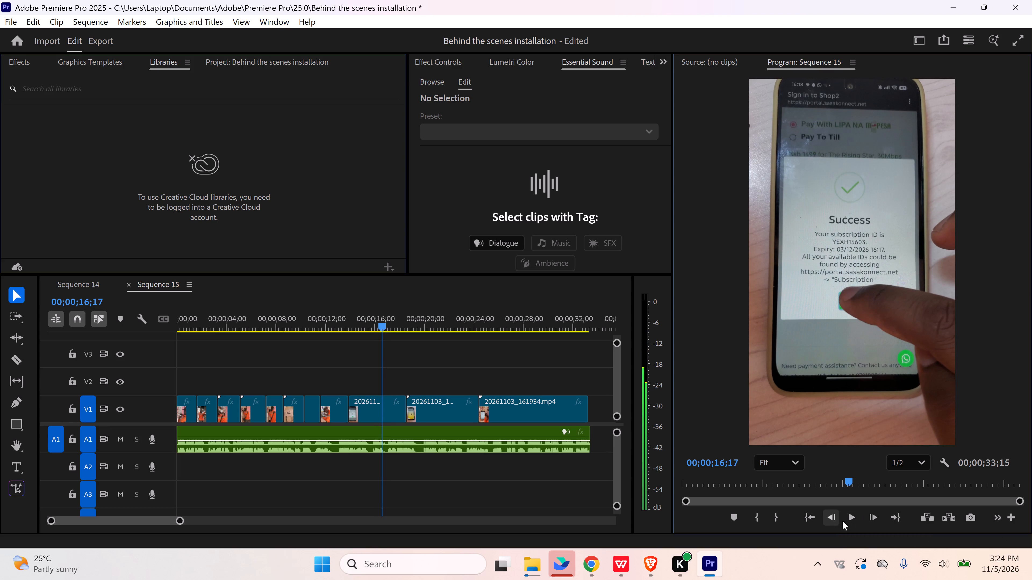
click(871, 522)
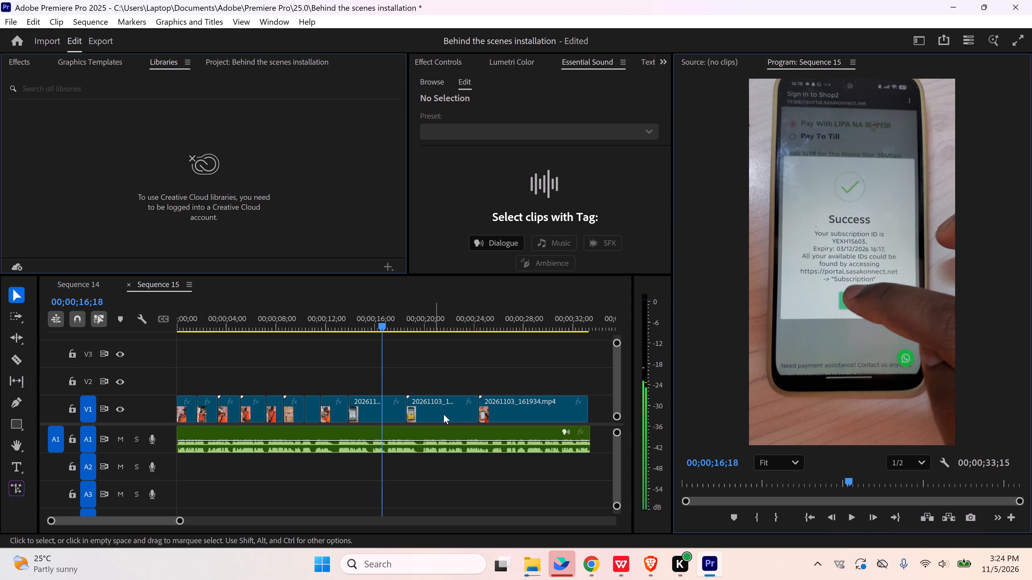
drag(447, 415, 420, 415)
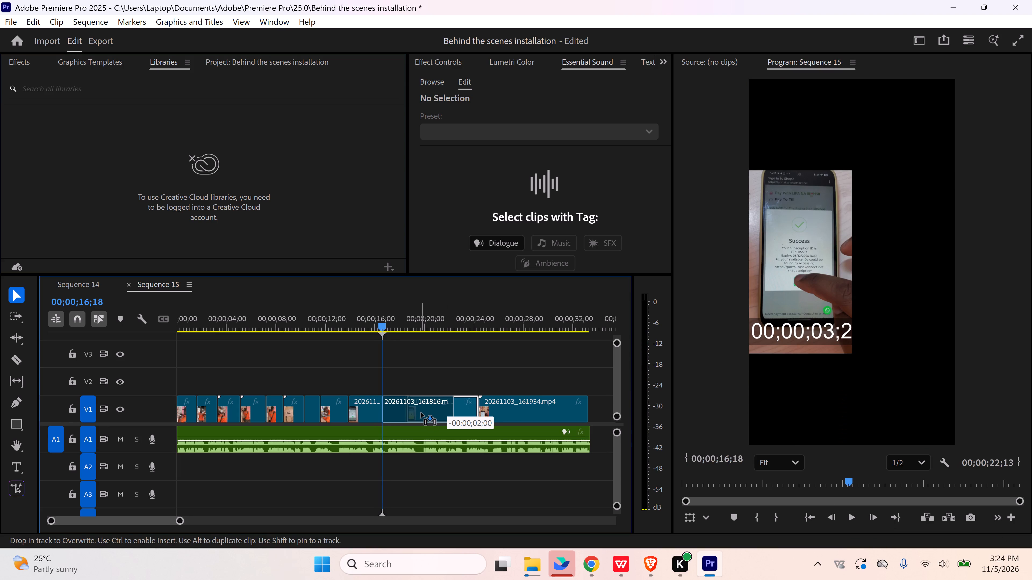
Save the project with the playhead just before the join into 20261103_161816.mp4, at 00;00;16;07.
drag(382, 325, 378, 325)
click(397, 347)
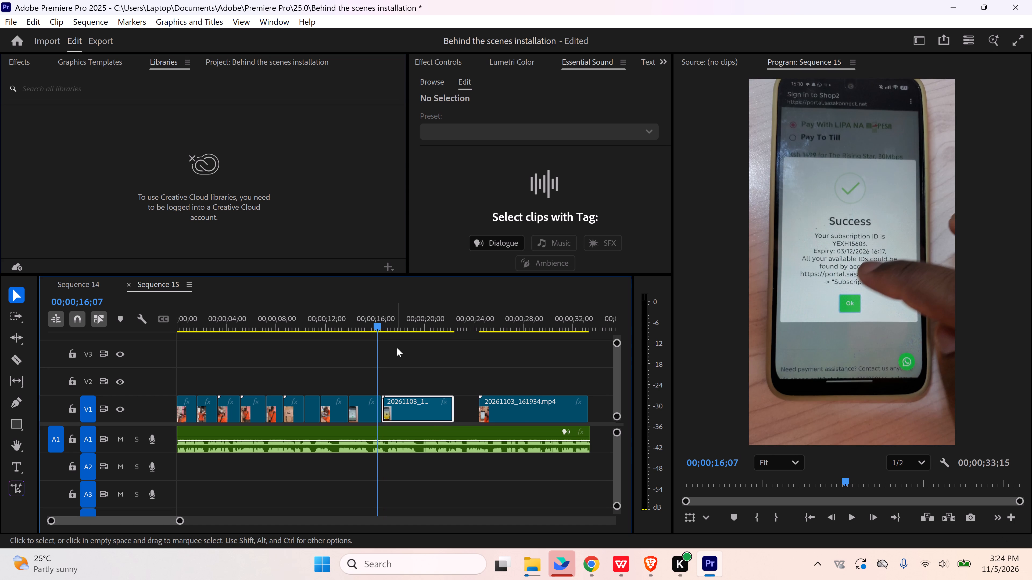
key(ctrl+s)
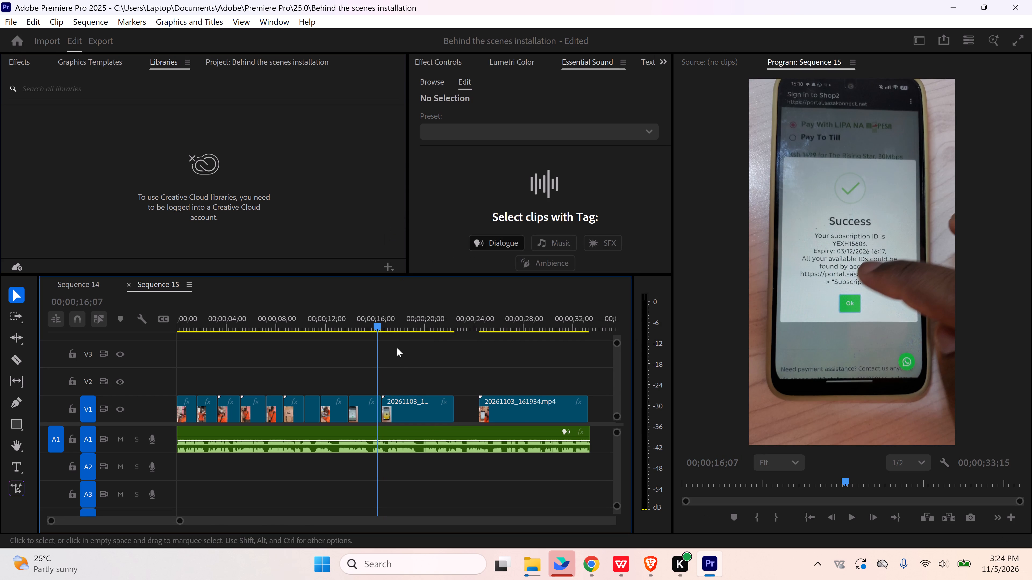
Play through 20261103_161816.mp4 and move 20261103_161934.mp4 earlier to close the gap after it.
key(space)
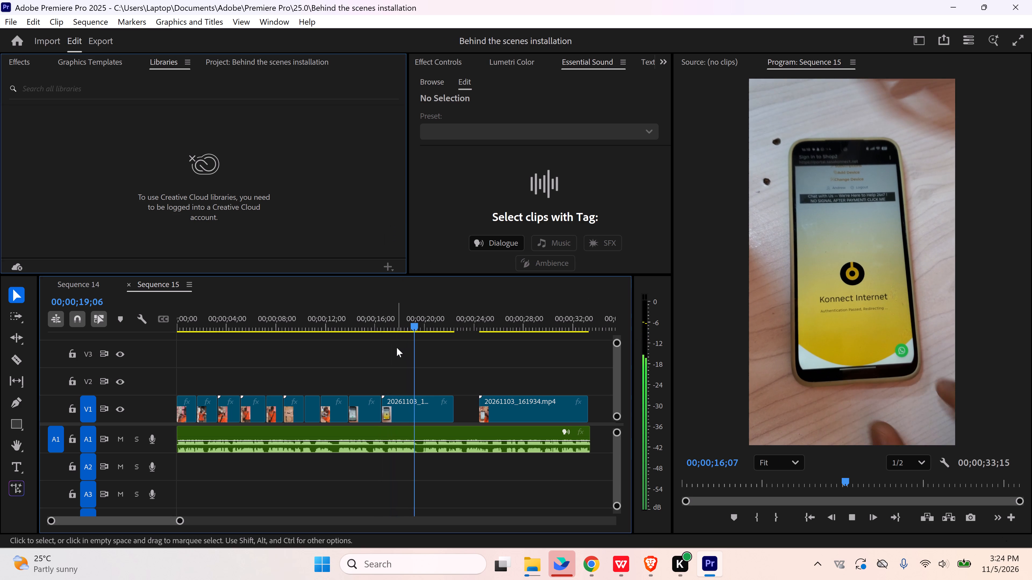
key(space)
key(space)
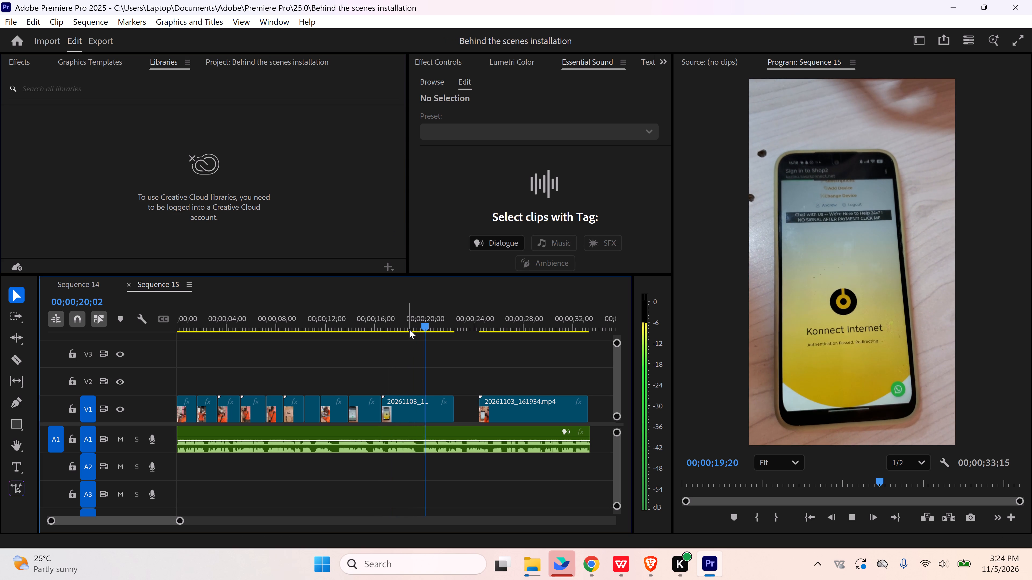
key(space)
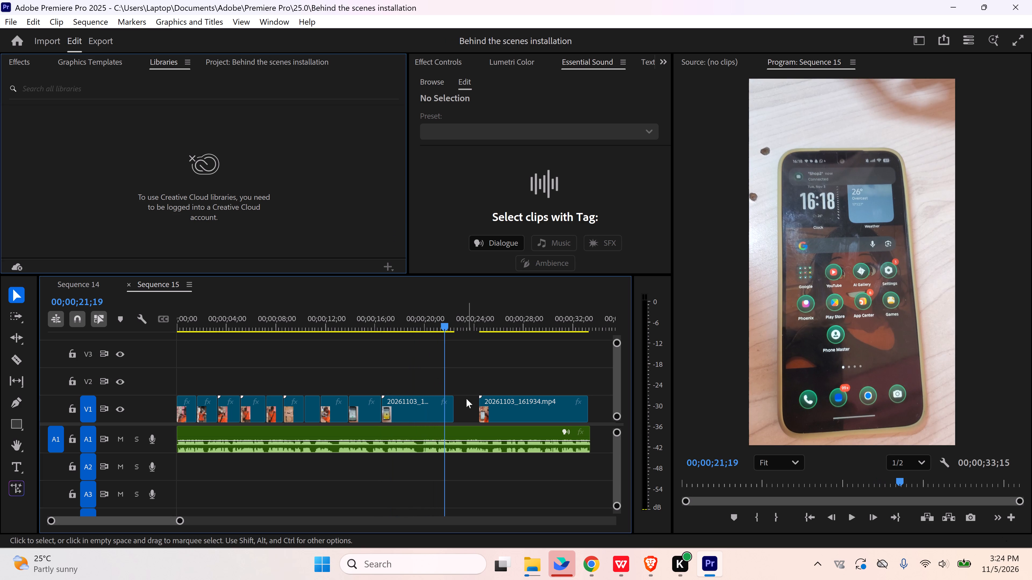
key(space)
key(space)
drag(546, 413, 528, 412)
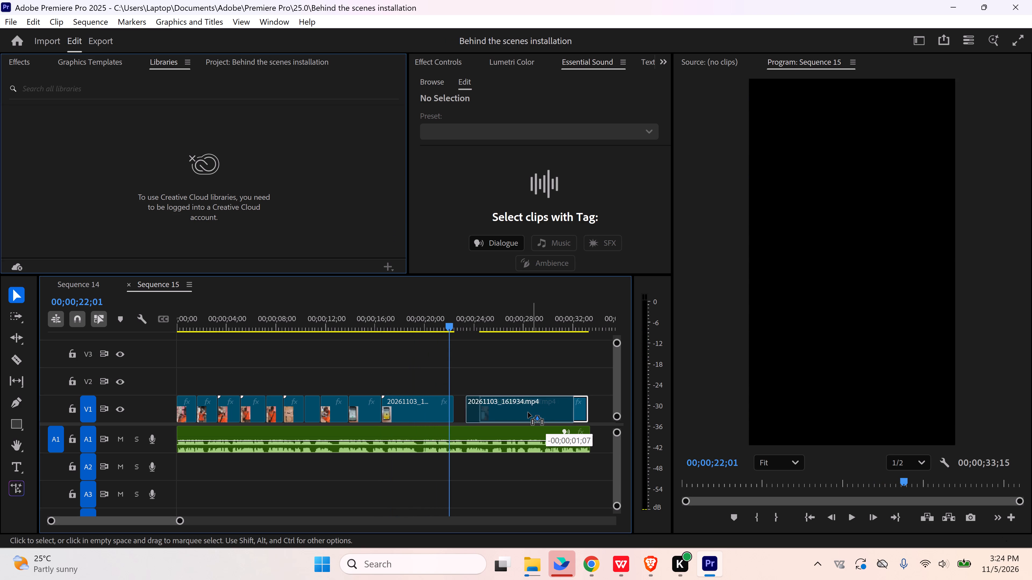
drag(528, 412, 527, 412)
Replay the end of 20261103_161816.mp4 to find where the Konnect page changes to the phone's home screen.
key(space)
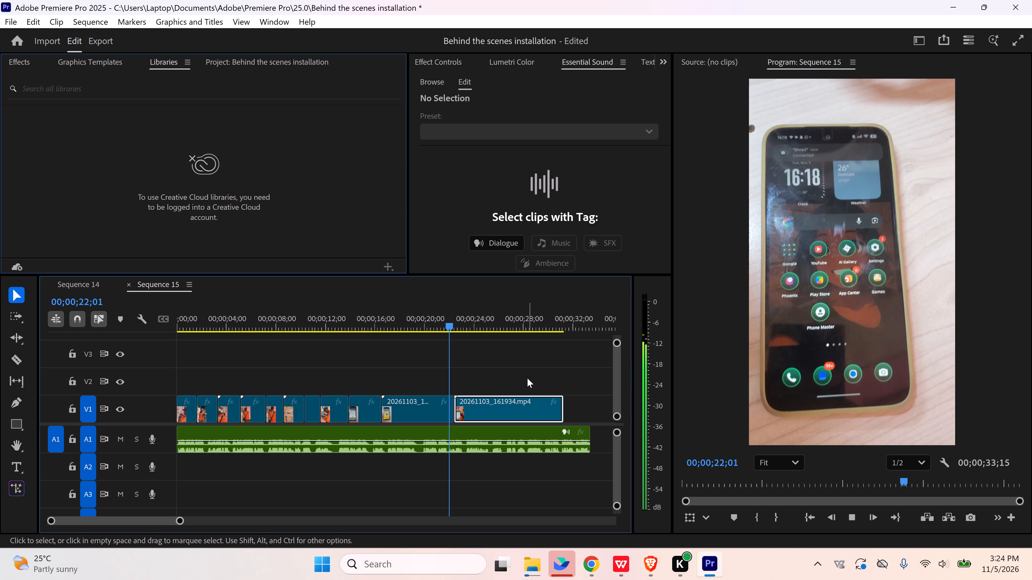
key(space)
click(428, 324)
click(399, 323)
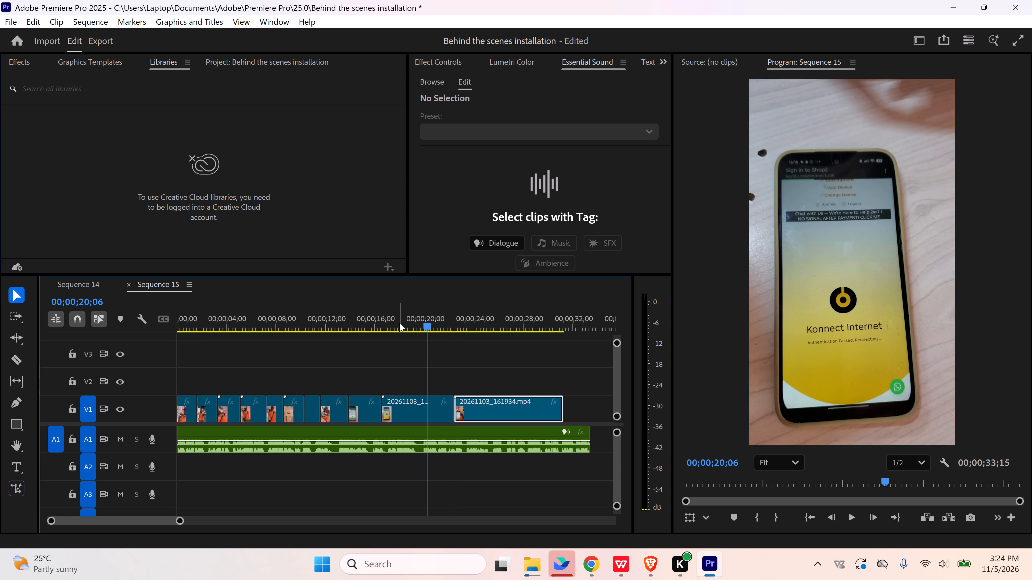
key(space)
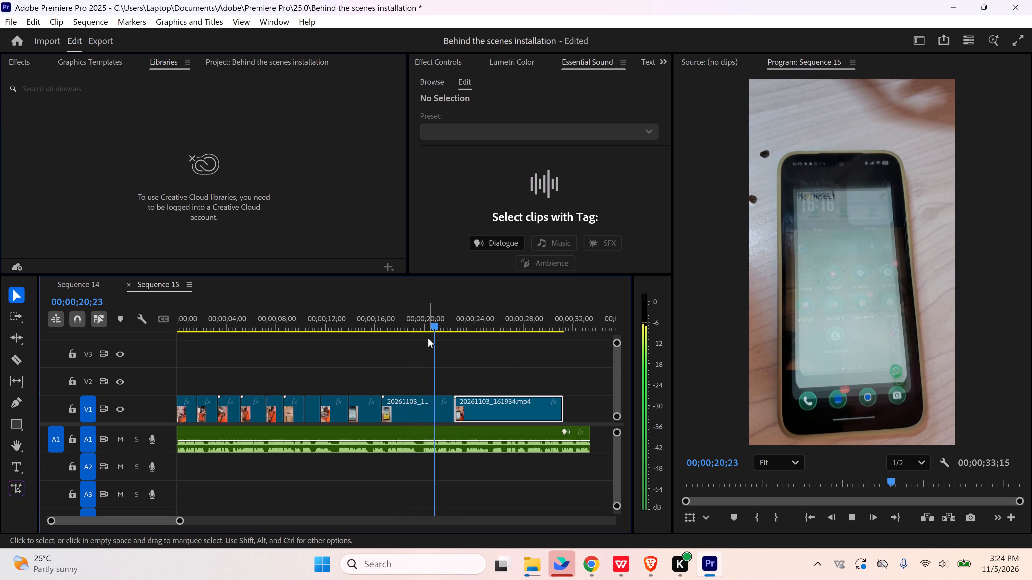
key(space)
key(space)
key(space)
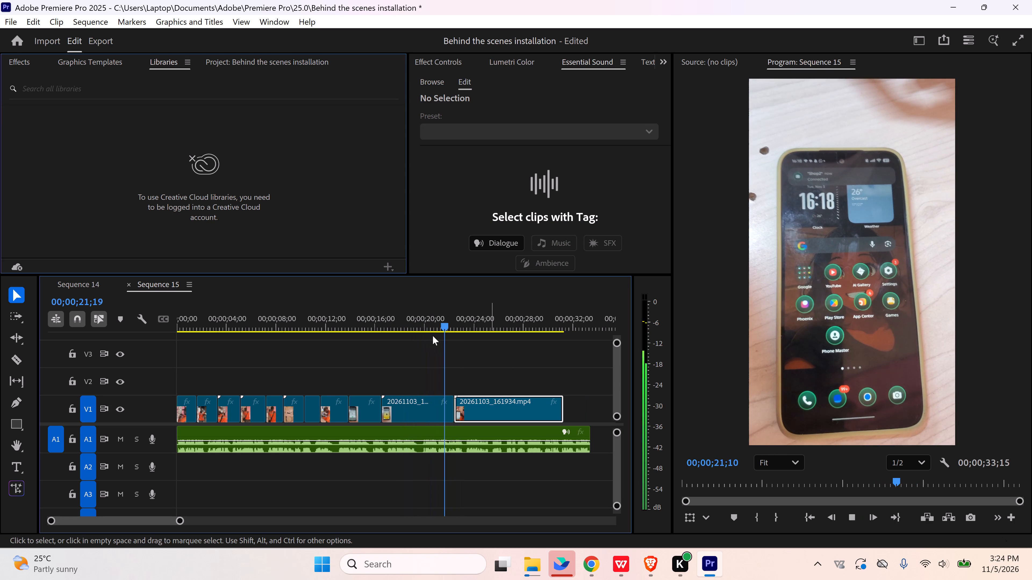
click(434, 327)
key(space)
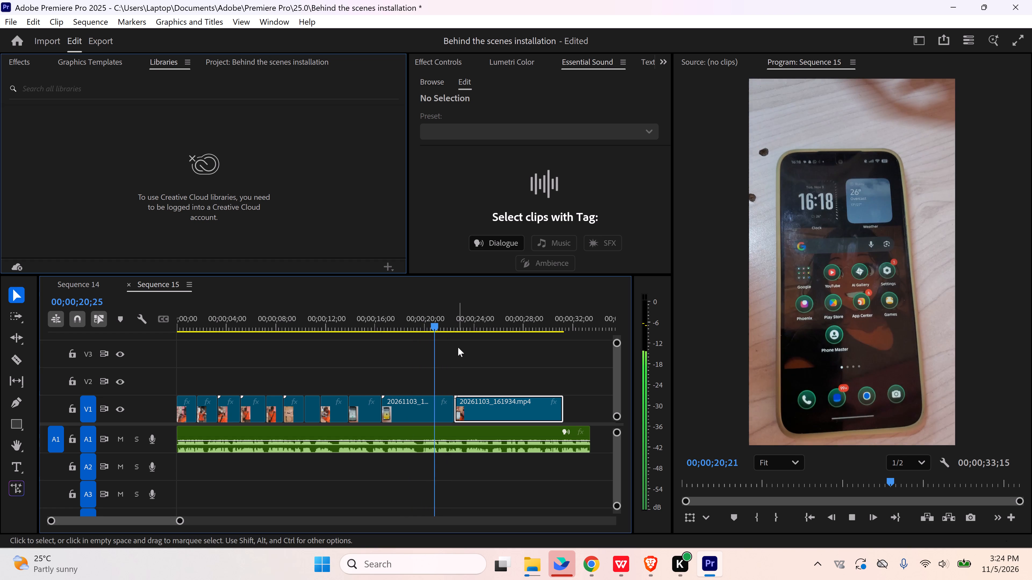
key(space)
click(424, 325)
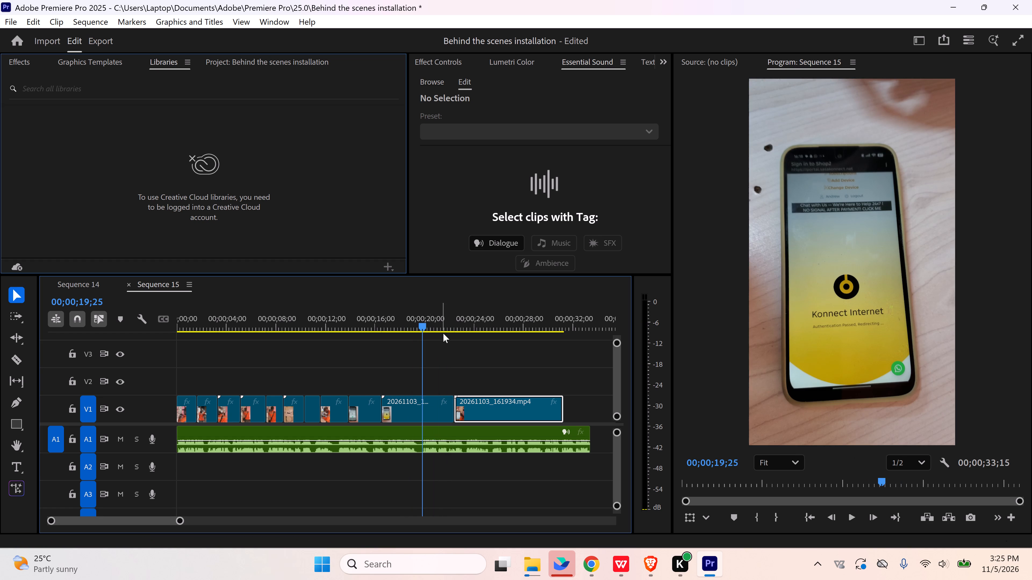
key(space)
key(space)
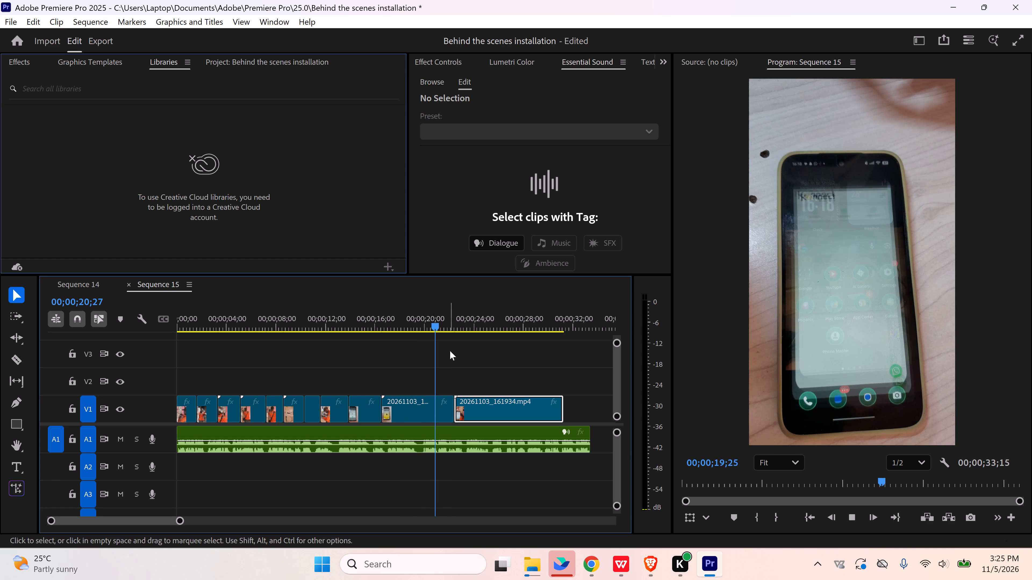
Step back to 00;00;20;26 and move 20261103_161934.mp4 earlier to start there, overwriting the tail of 20261103_161816.mp4.
click(833, 521)
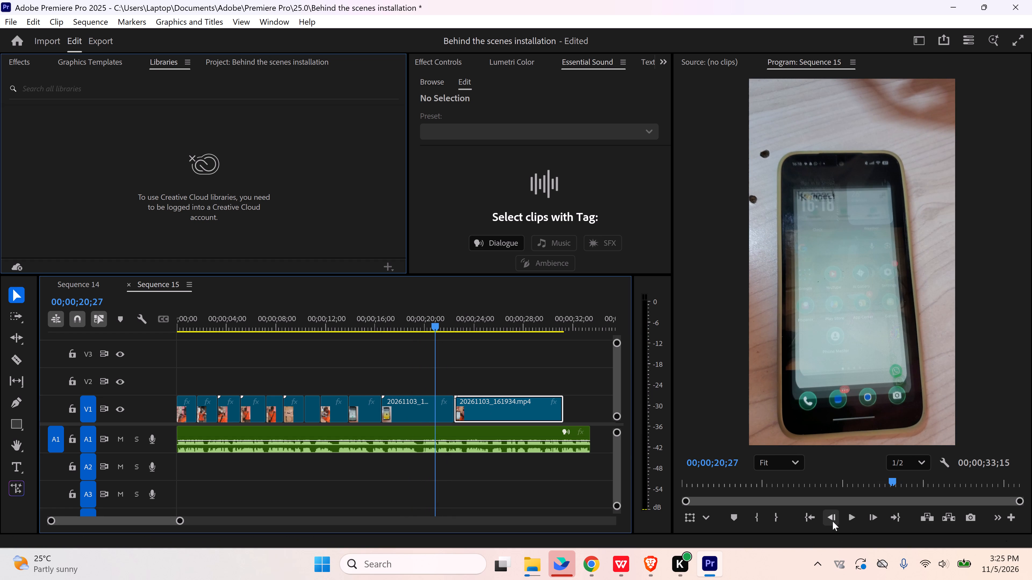
drag(531, 411, 519, 411)
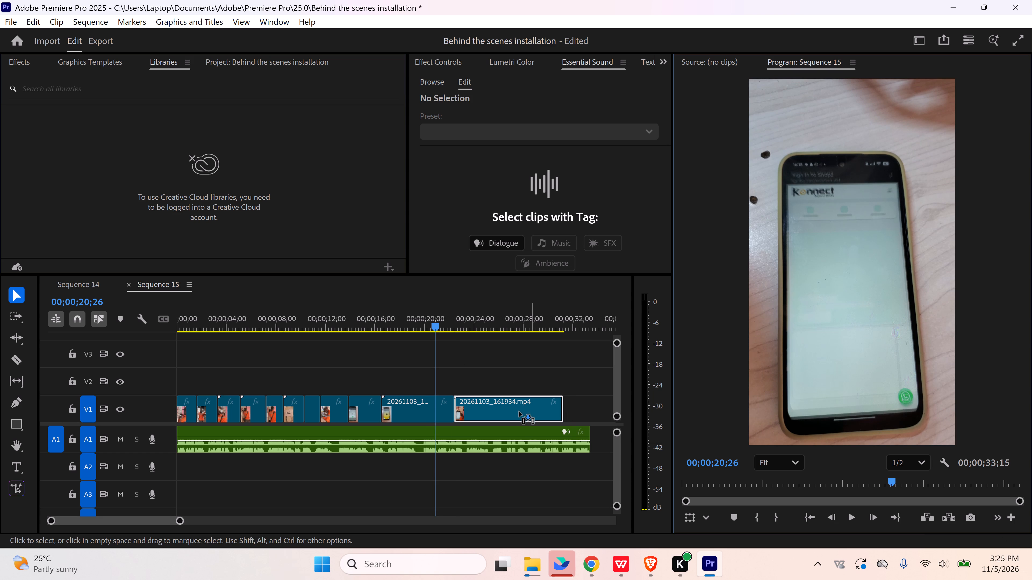
drag(519, 411, 514, 412)
click(535, 370)
Play the new join into the speed-test footage, and move 20261103_161934.mp4 later so it ends with the audio track.
key(space)
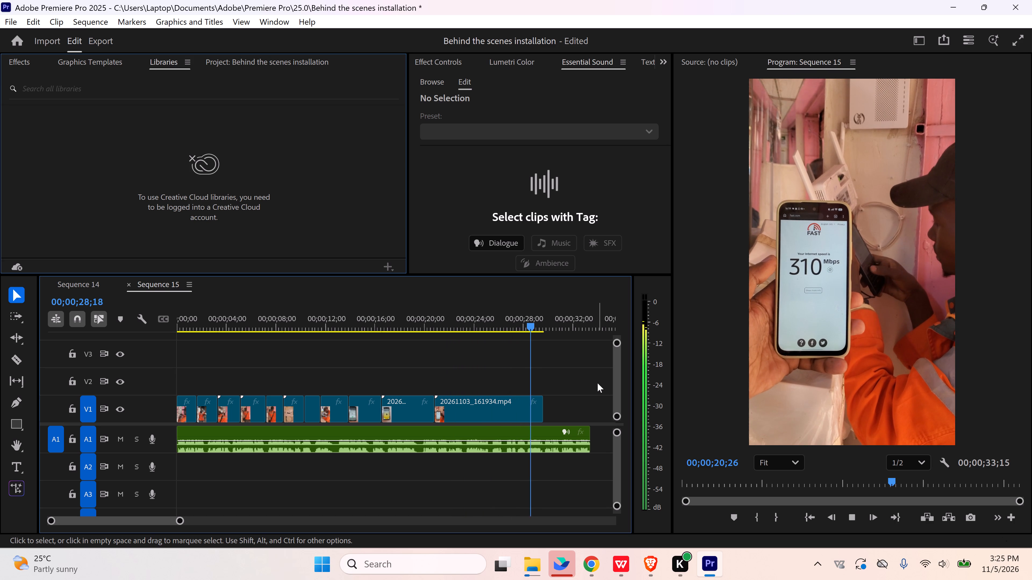
key(space)
drag(493, 416, 527, 418)
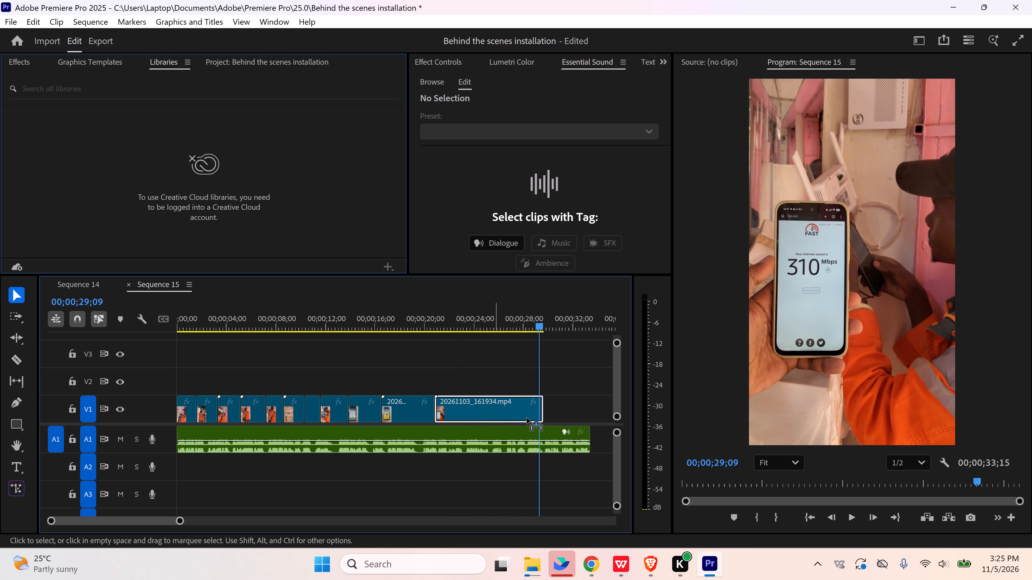
drag(527, 418, 536, 418)
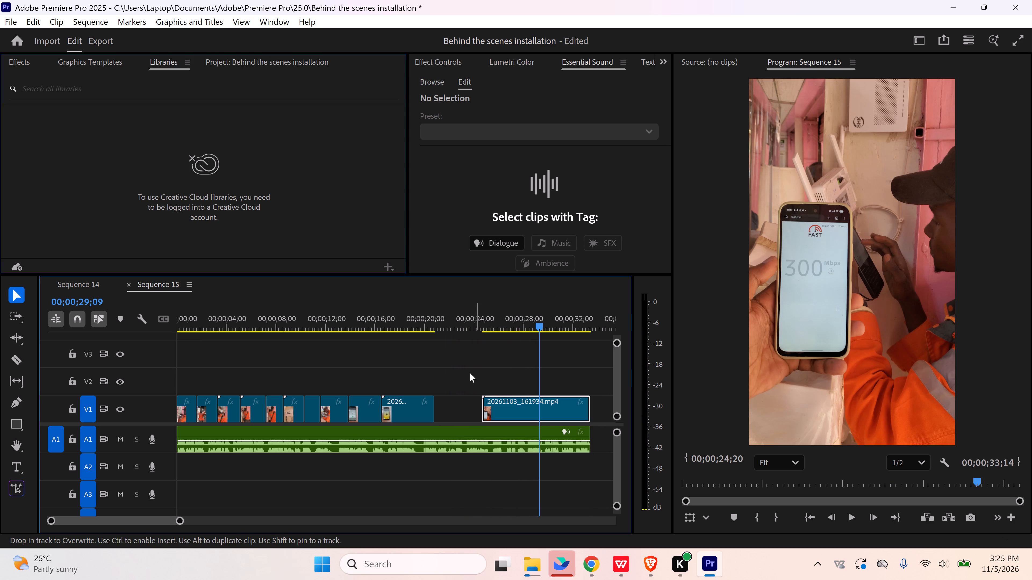
Move 20261103_161816.mp4 later so it ends where 20261103_161934.mp4 starts.
drag(406, 417, 438, 415)
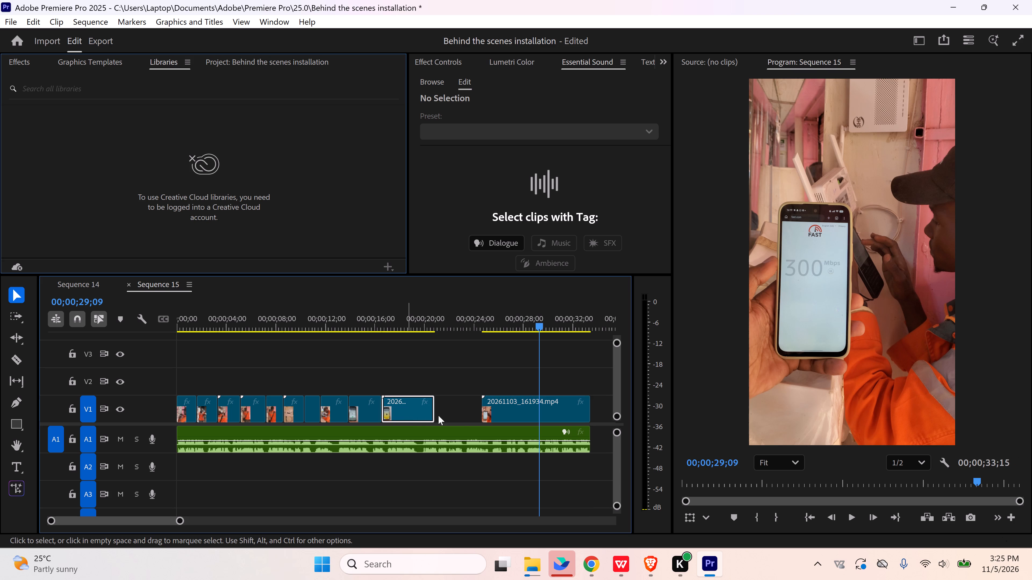
drag(438, 415, 451, 415)
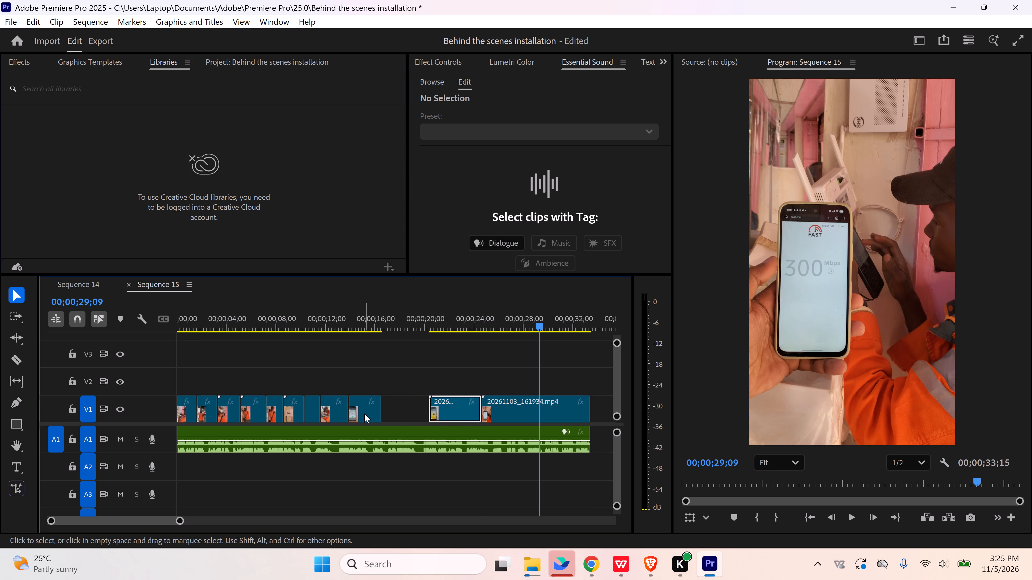
Move the eight clips between the opening clip and 20261103_161816.mp4 later to meet it, leaving a gap after the opening clip.
click(201, 323)
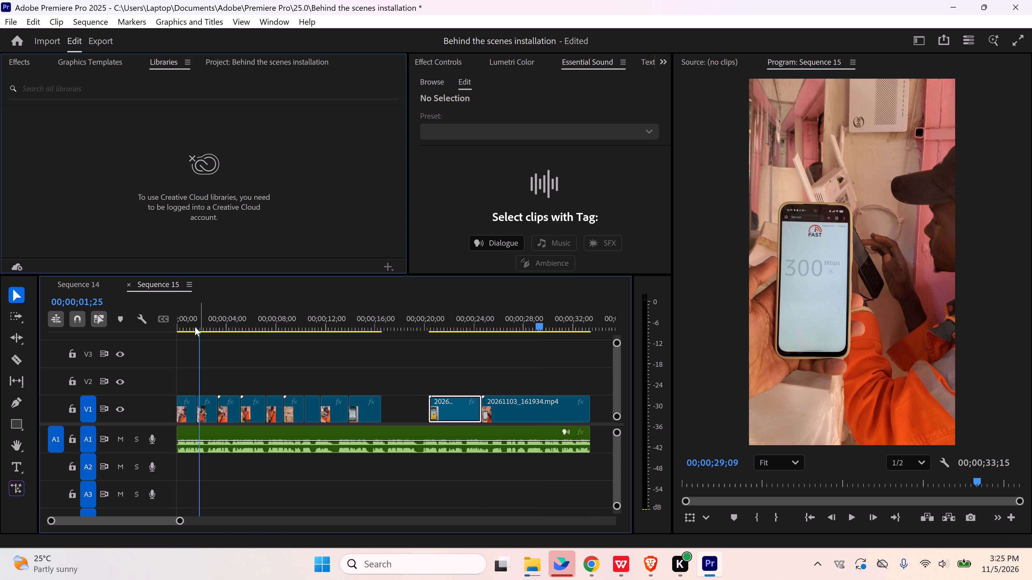
key(Home)
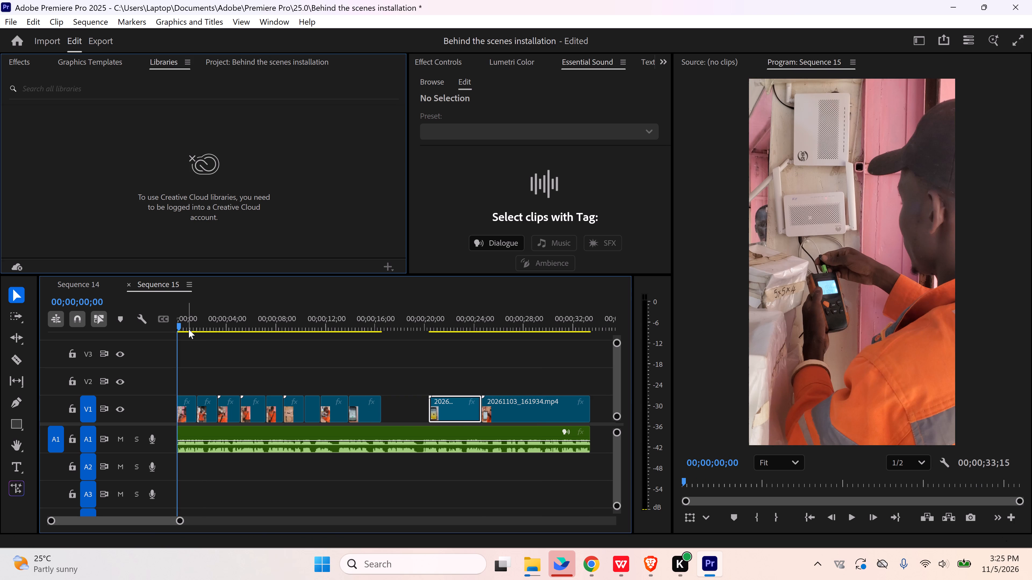
drag(207, 379, 375, 415)
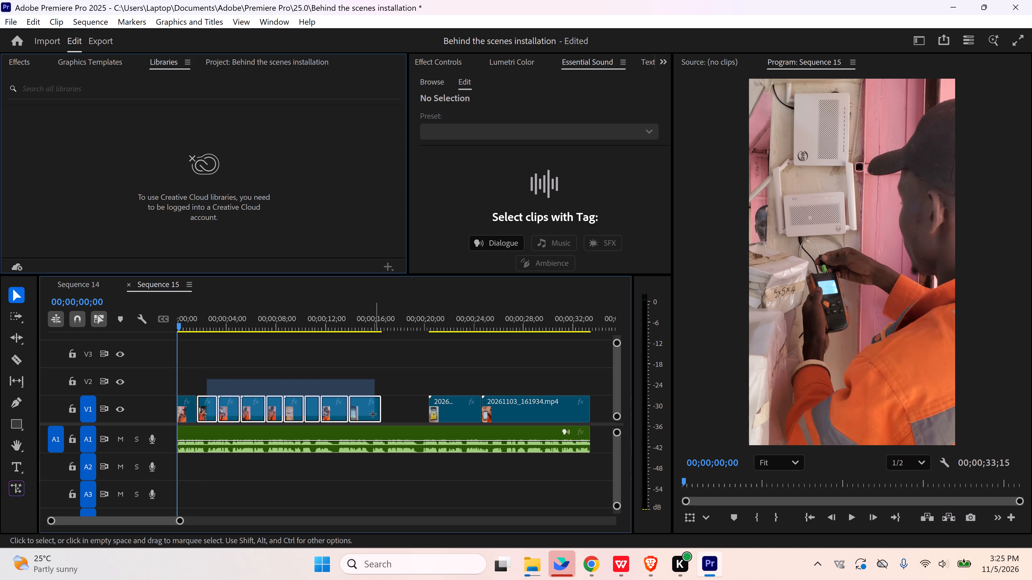
drag(364, 415, 389, 416)
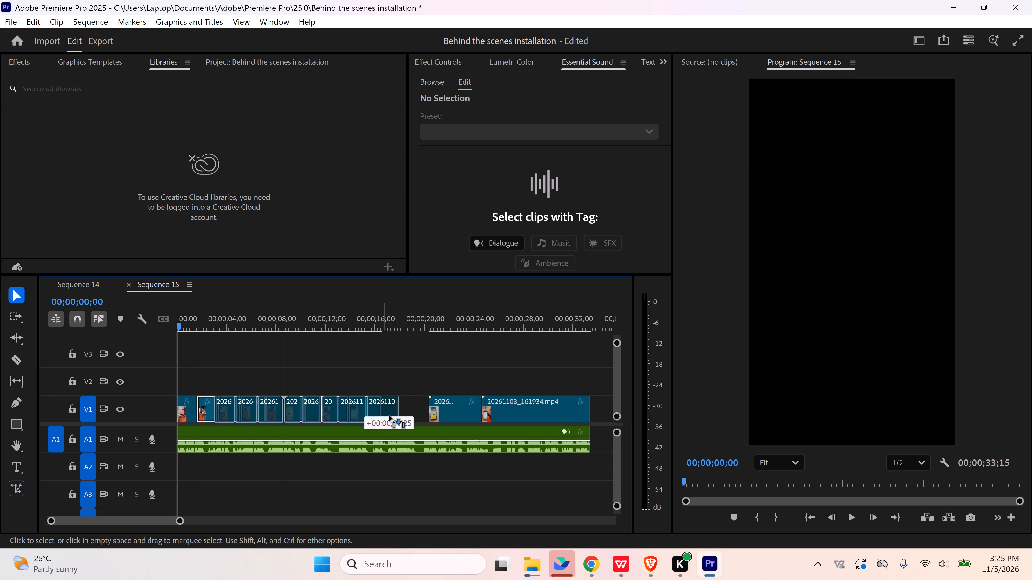
drag(389, 416, 408, 413)
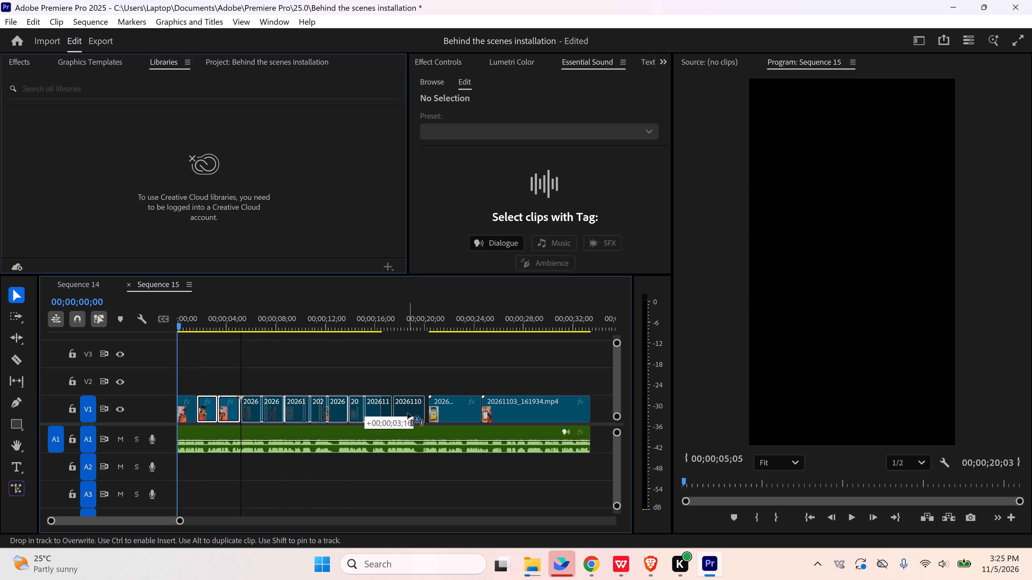
drag(408, 413, 407, 413)
click(399, 362)
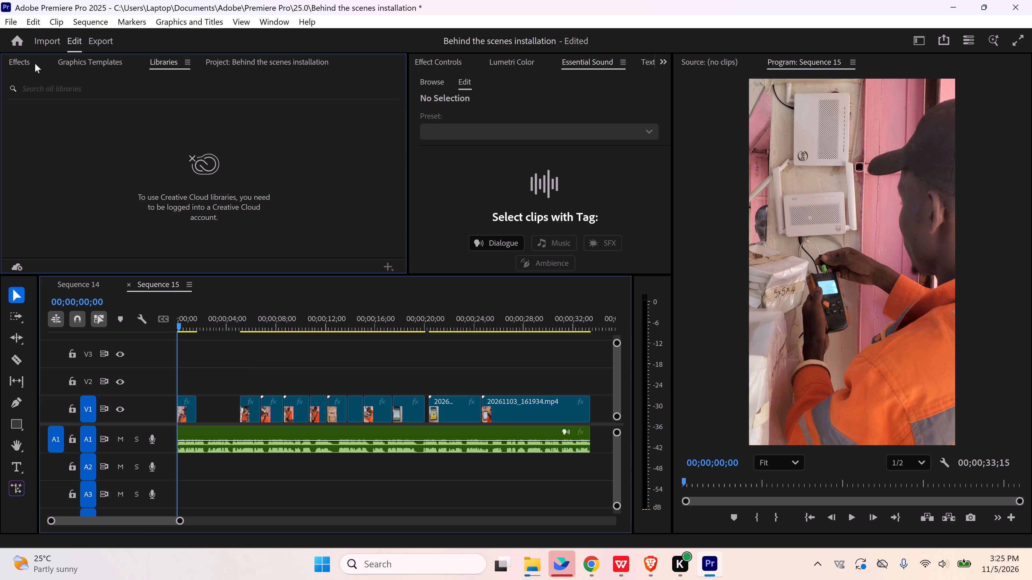
Browse the project's footage thumbnails for a clip suited to the gap after the opening clip.
click(277, 66)
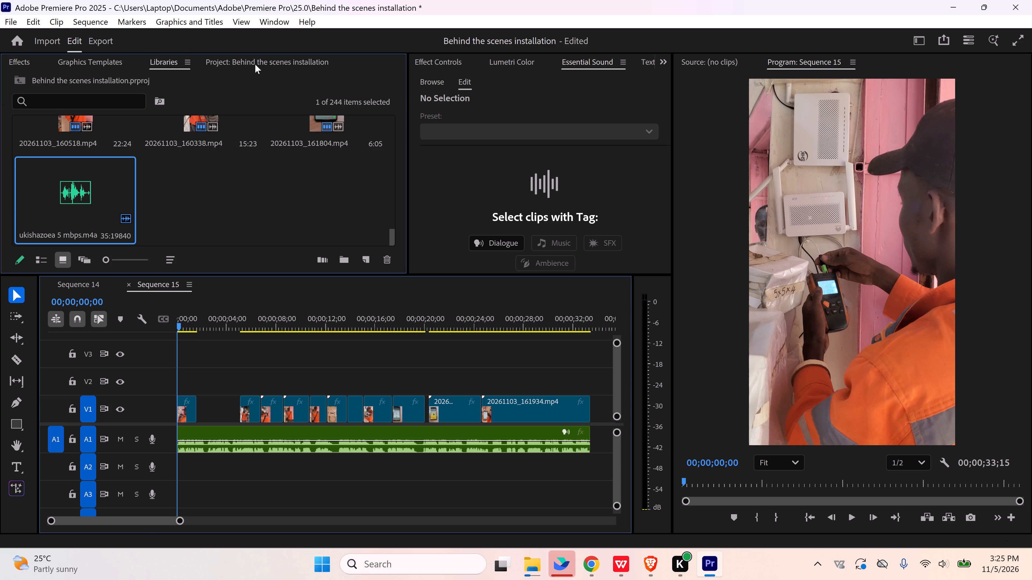
scroll(241, 196, up, 5)
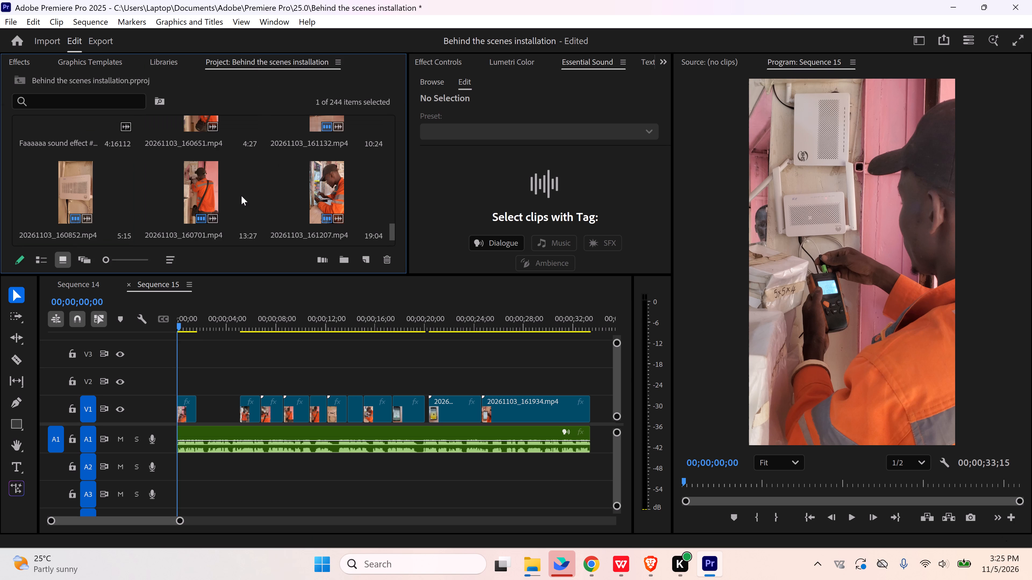
scroll(241, 196, up, 1)
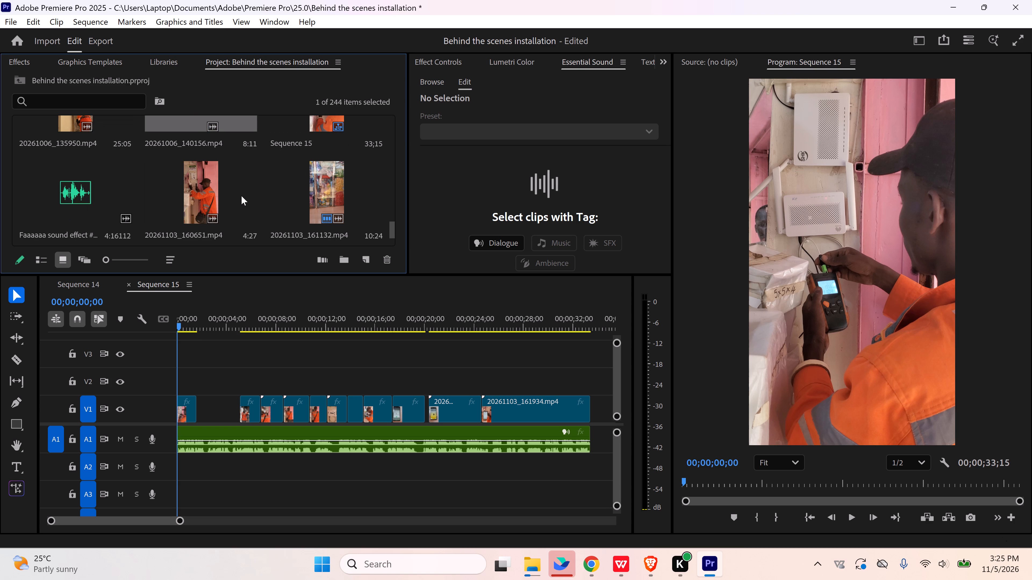
scroll(241, 196, up, 1)
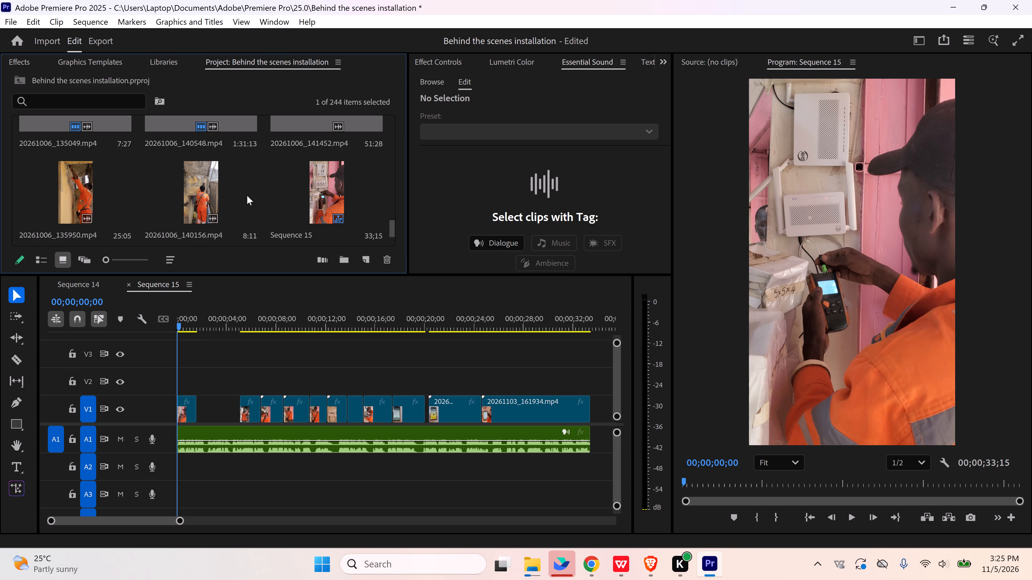
scroll(247, 195, up, 1)
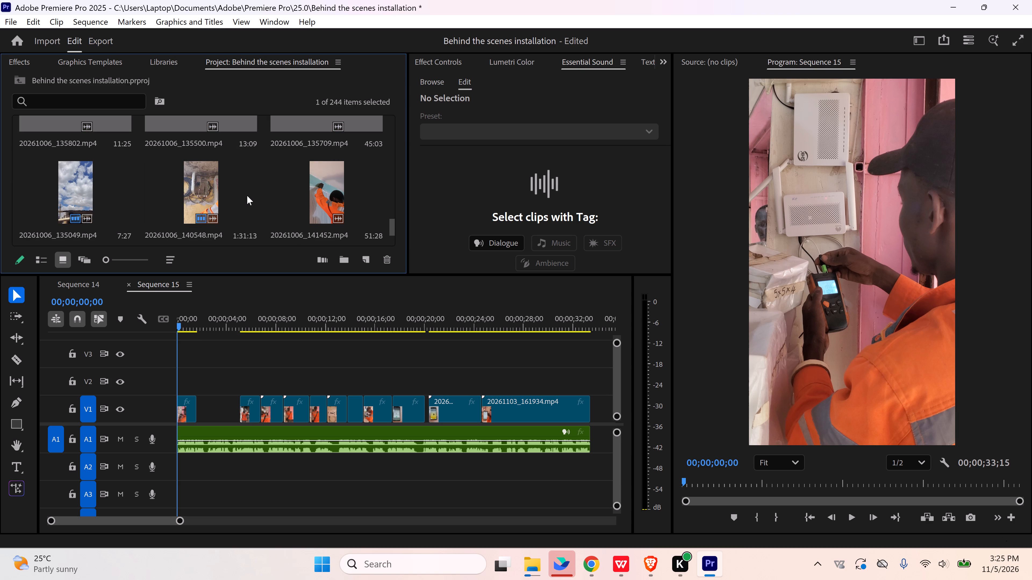
scroll(250, 195, up, 1)
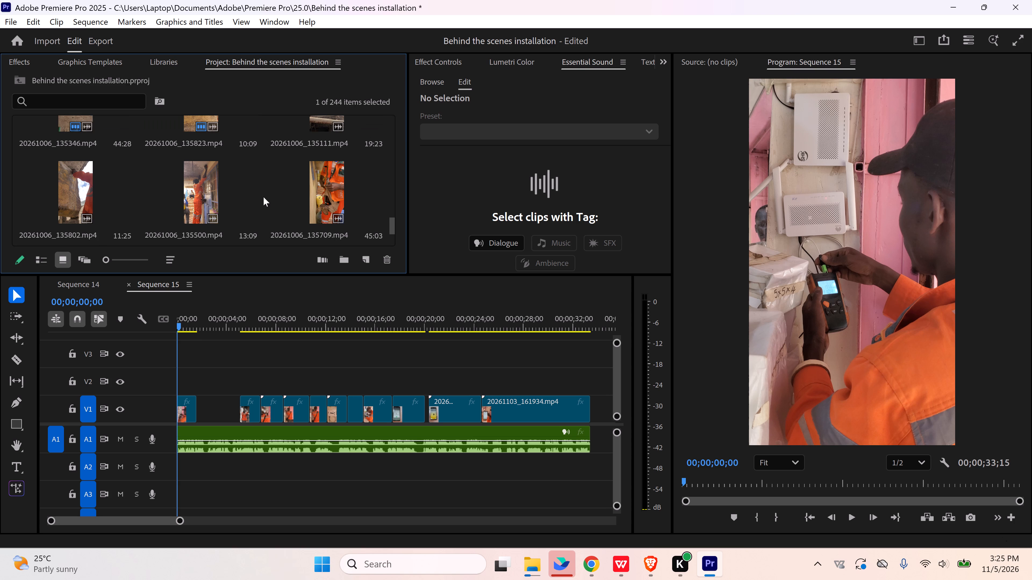
scroll(263, 197, up, 1)
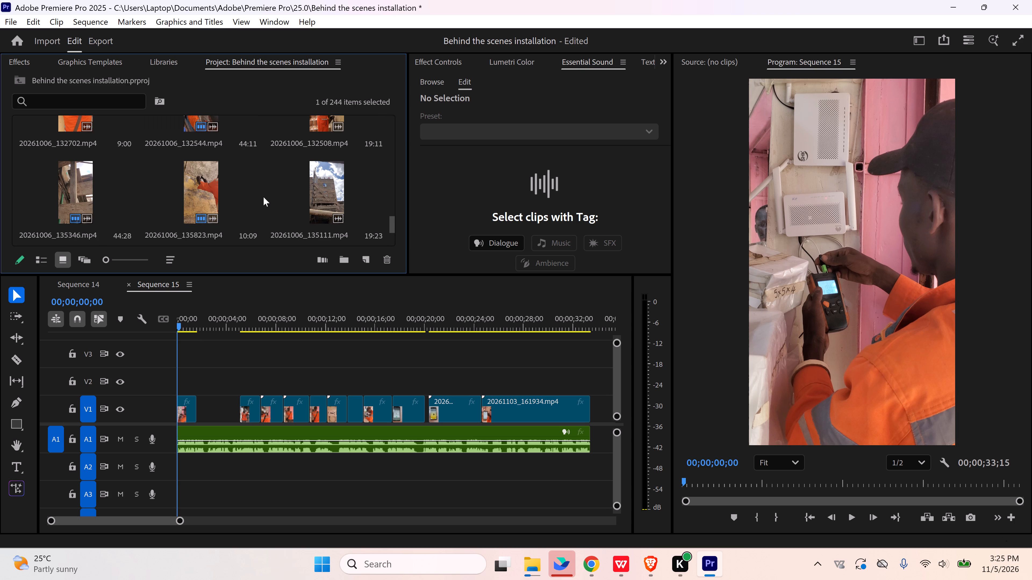
scroll(263, 197, up, 1)
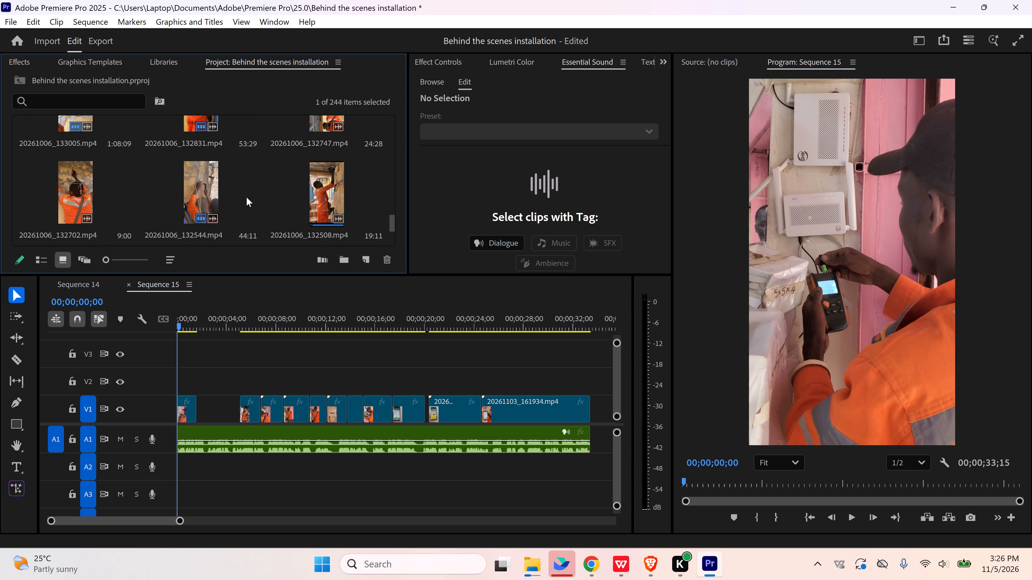
scroll(246, 197, down, 8)
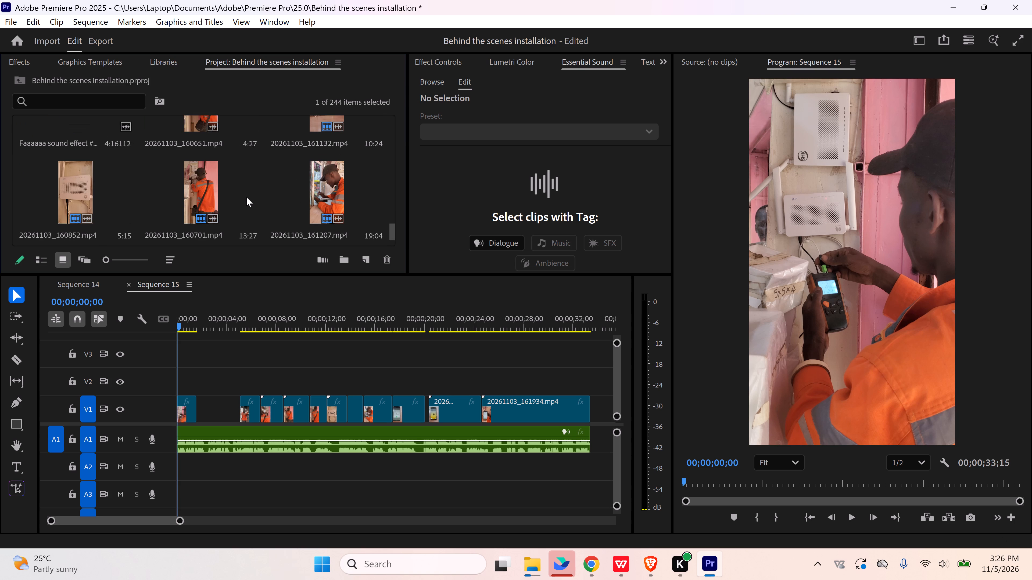
scroll(246, 197, down, 2)
scroll(246, 197, up, 1)
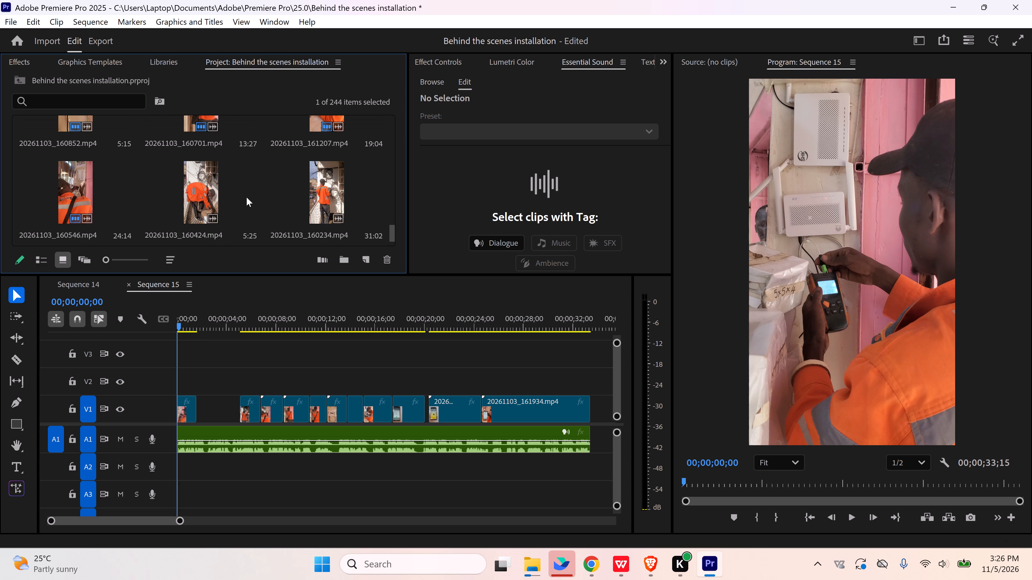
scroll(246, 197, up, 2)
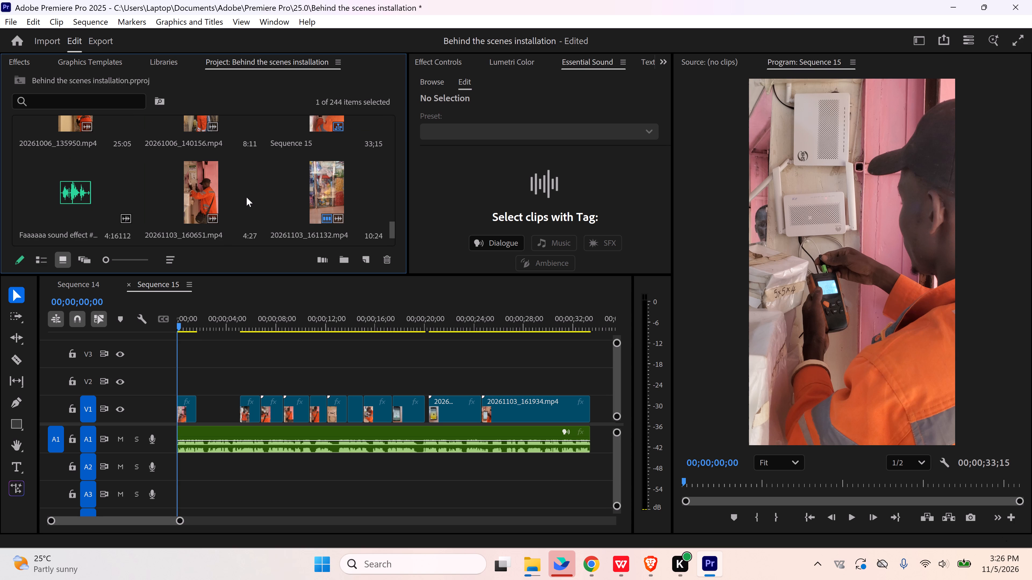
scroll(246, 197, up, 2)
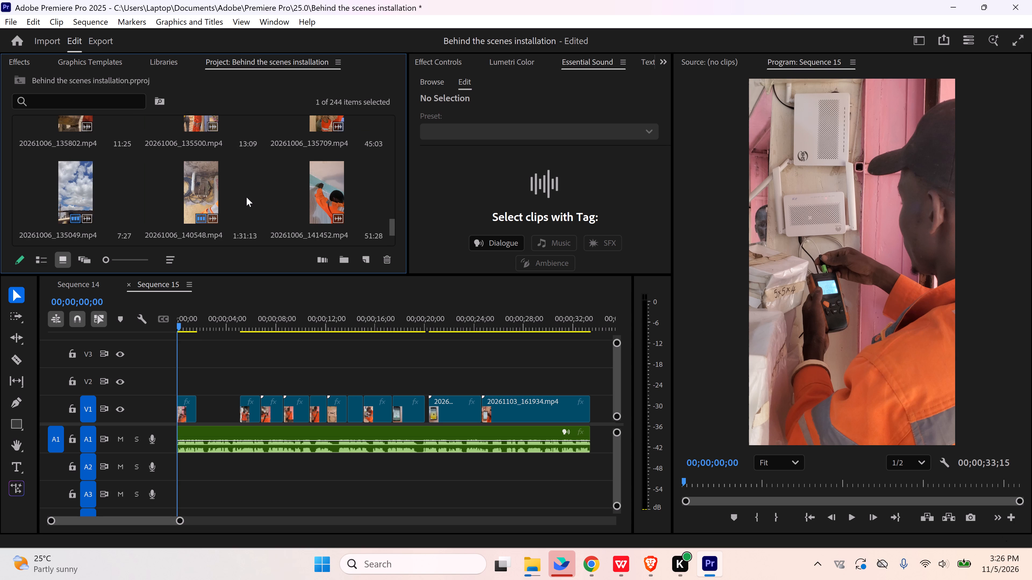
scroll(246, 197, down, 2)
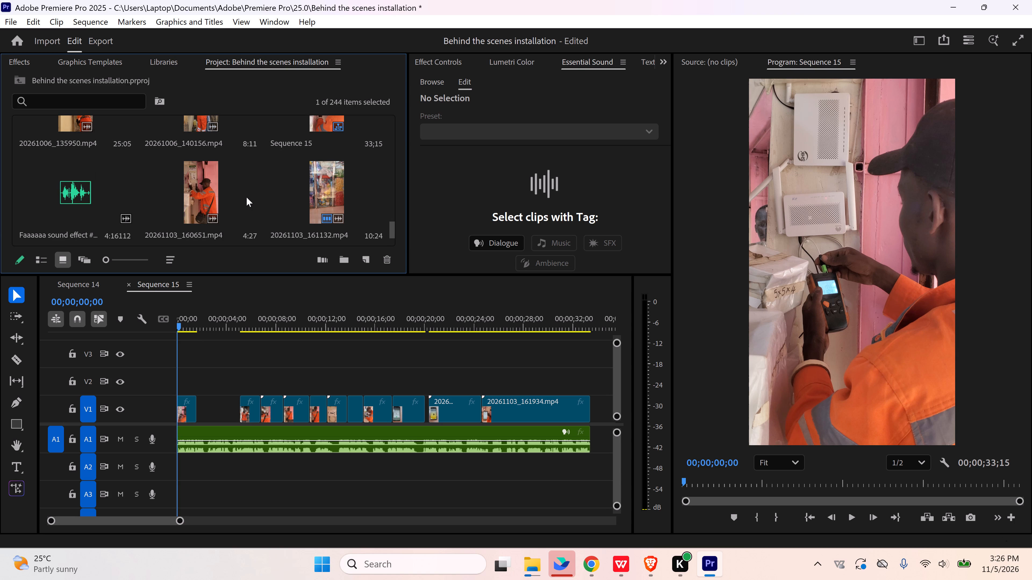
scroll(246, 197, down, 1)
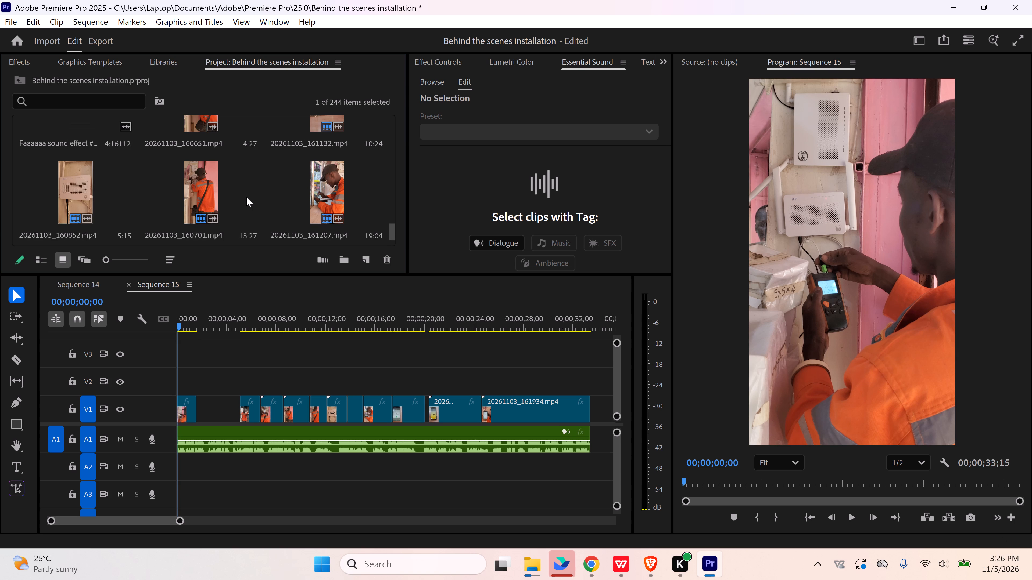
scroll(246, 197, up, 1)
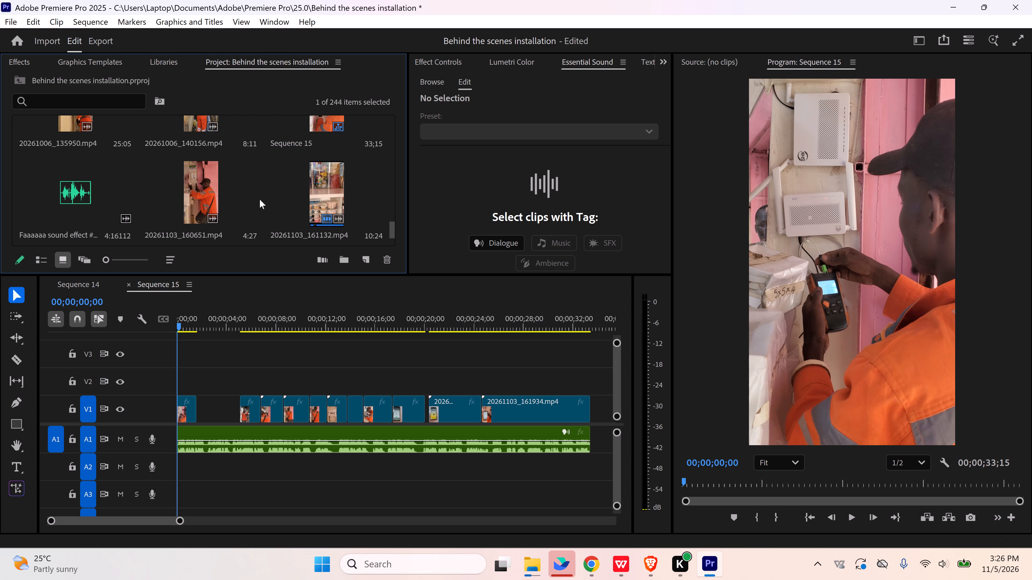
scroll(260, 199, down, 1)
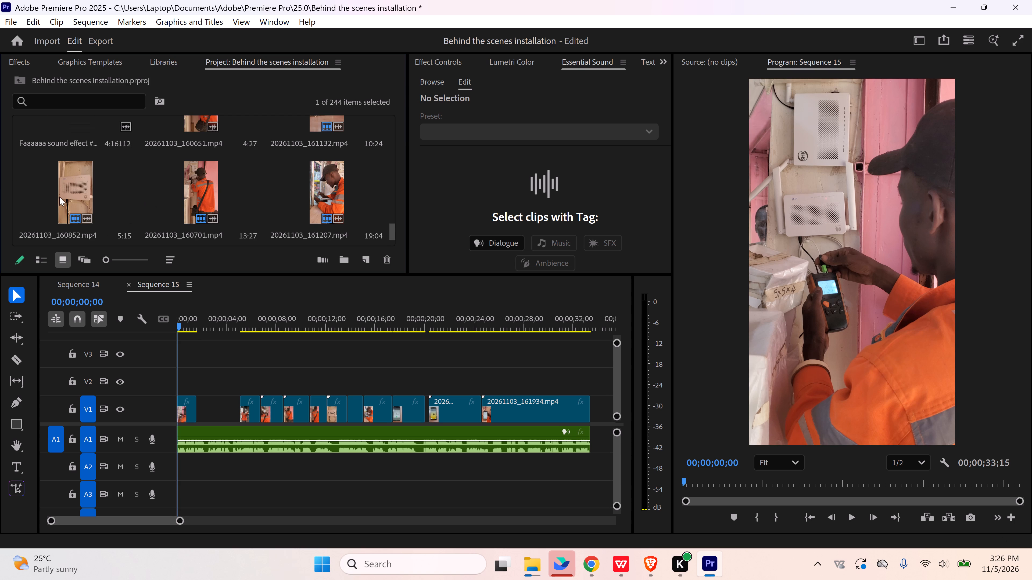
scroll(214, 179, up, 1)
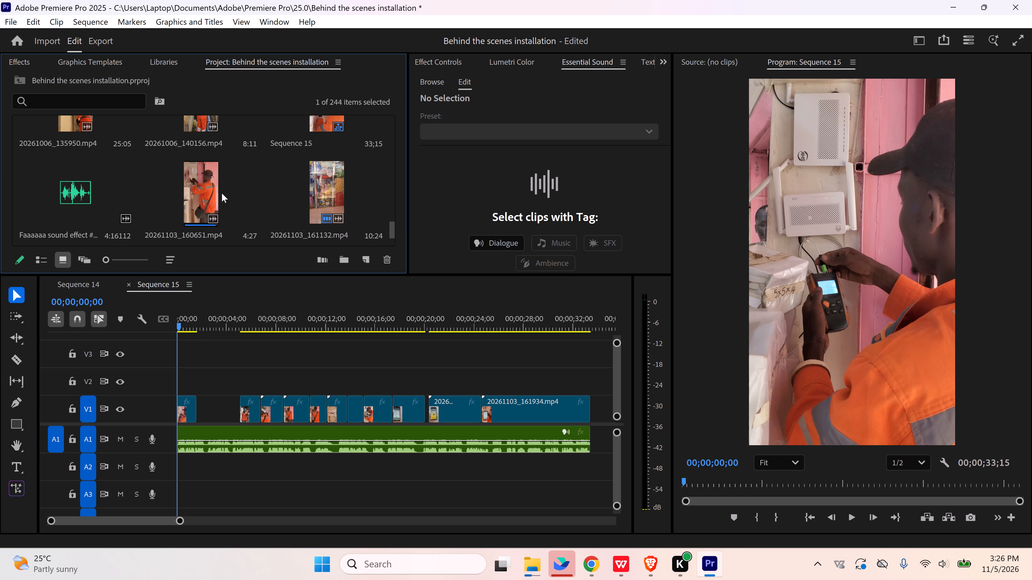
scroll(259, 187, up, 1)
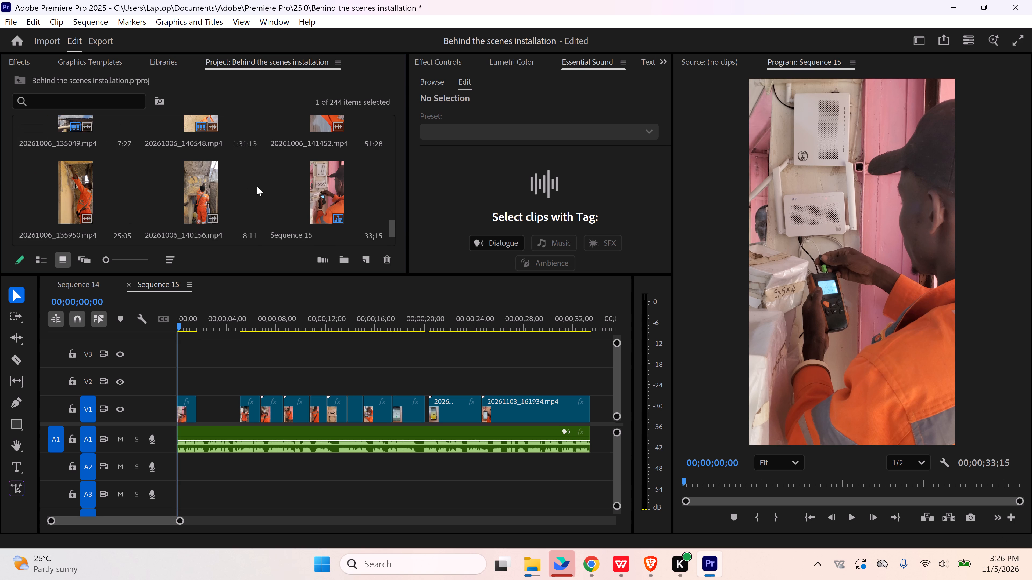
scroll(248, 196, down, 1)
scroll(292, 182, down, 1)
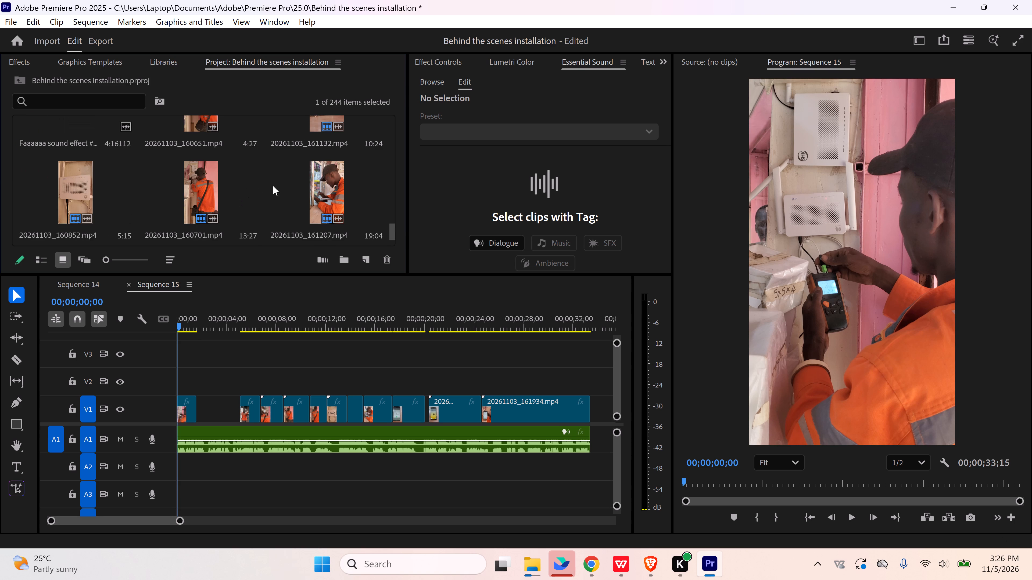
scroll(266, 188, down, 1)
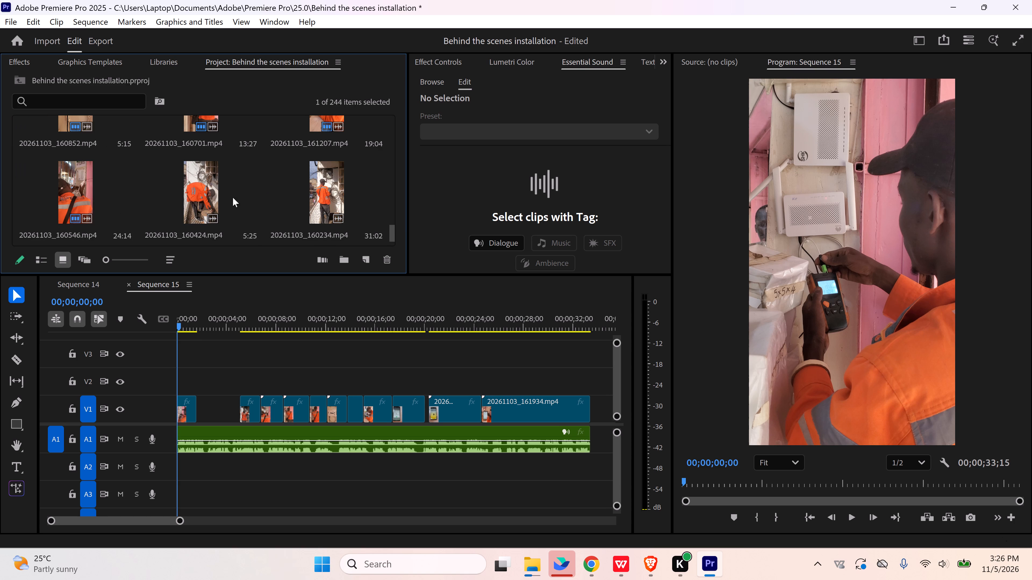
Place 20261103_160424.mp4 on V2 starting at the end of the opening clip, above the gap.
drag(194, 188, 215, 383)
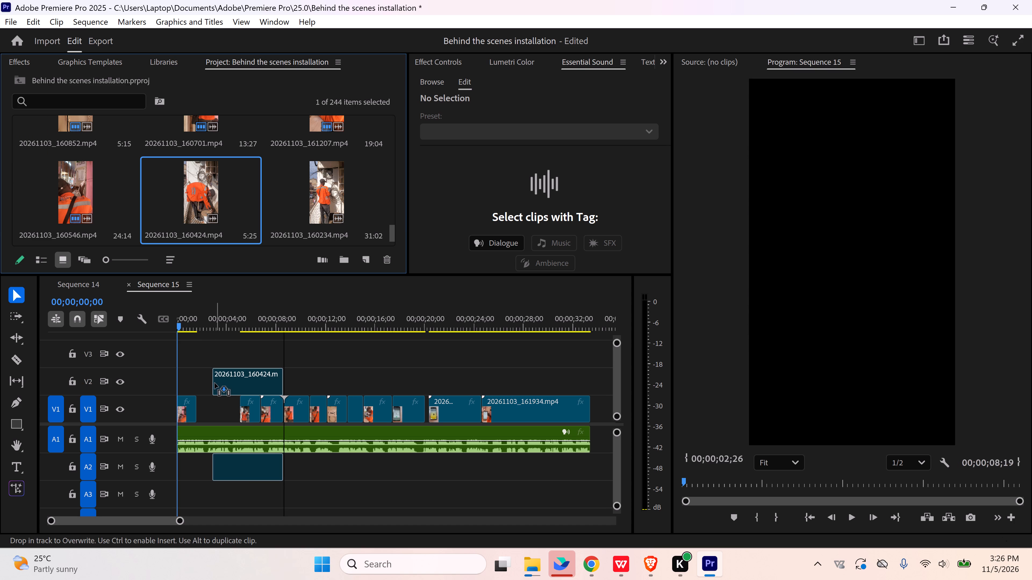
drag(215, 383, 200, 386)
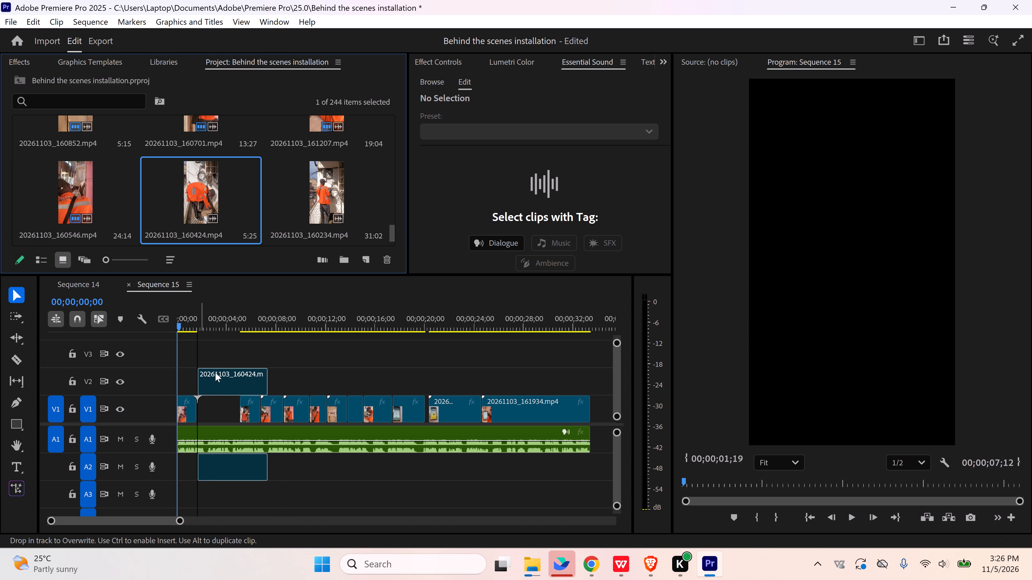
Scale the newly placed 20261103_160424.mp4 on V2 to fill the sequence frame.
click(232, 390)
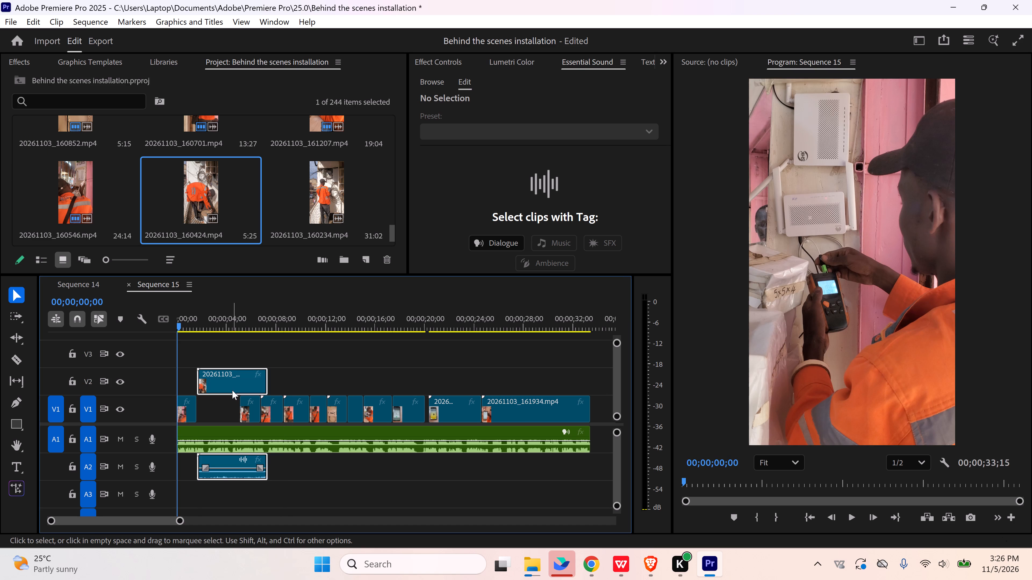
right_click(232, 390)
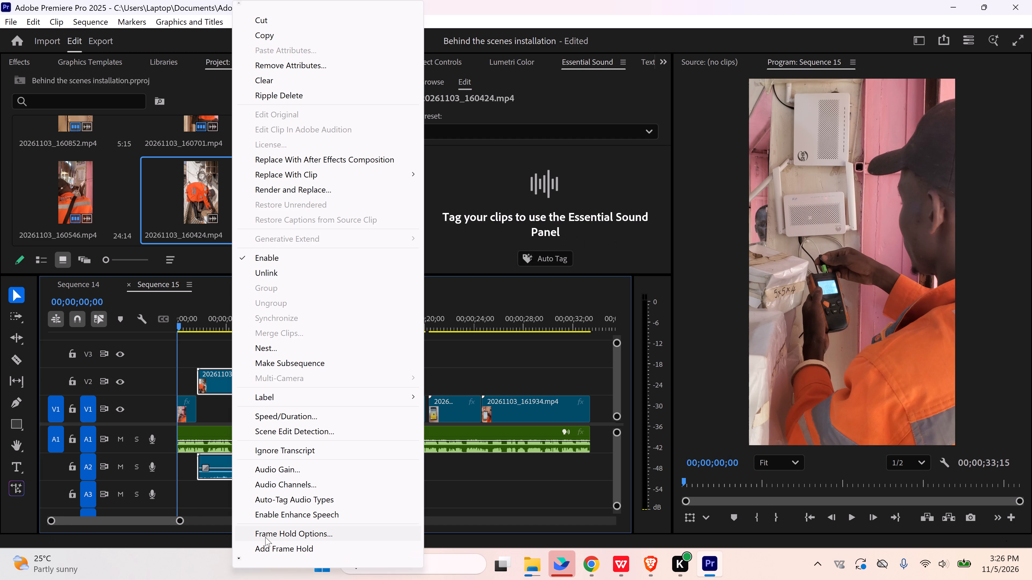
click(238, 558)
click(238, 558)
click(238, 558)
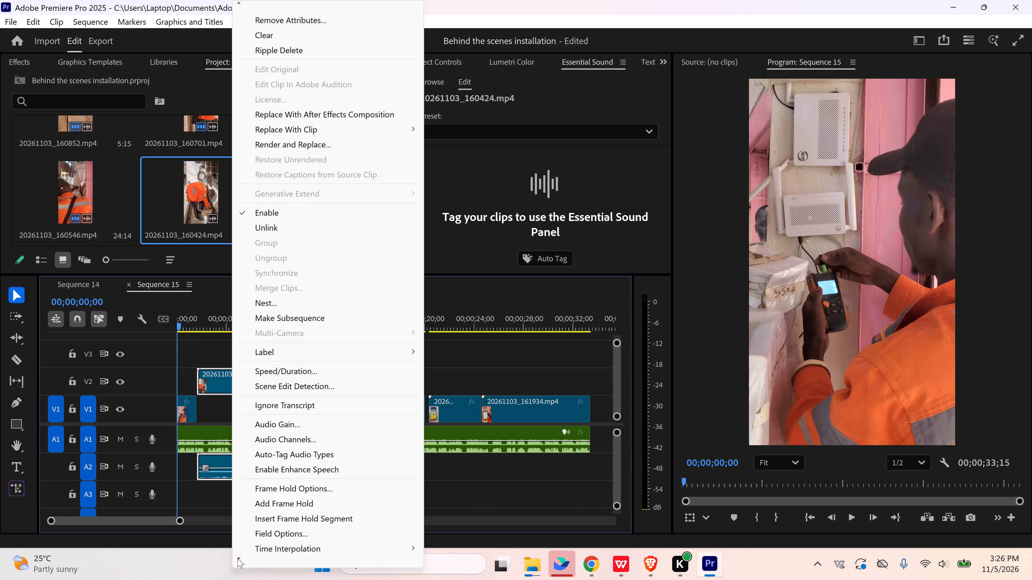
click(238, 558)
click(238, 558)
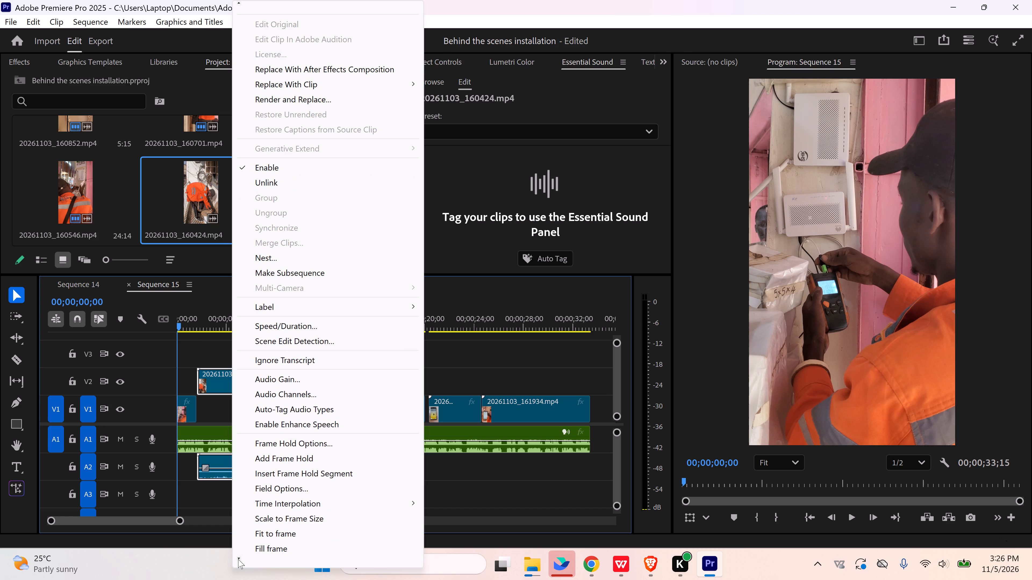
click(238, 559)
click(272, 501)
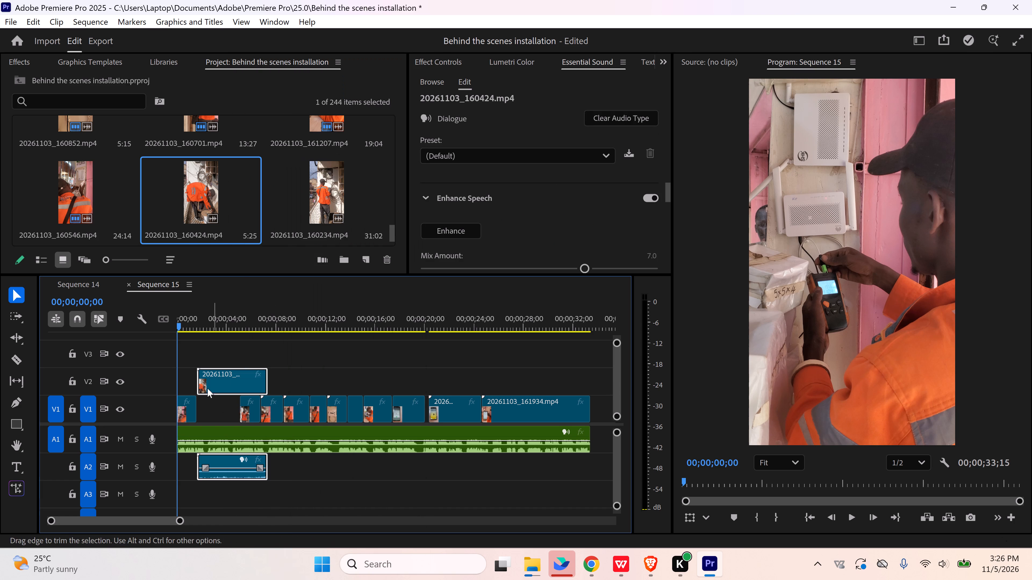
Unlink 20261103_160424.mp4 from its audio and delete that audio from A2.
right_click(225, 463)
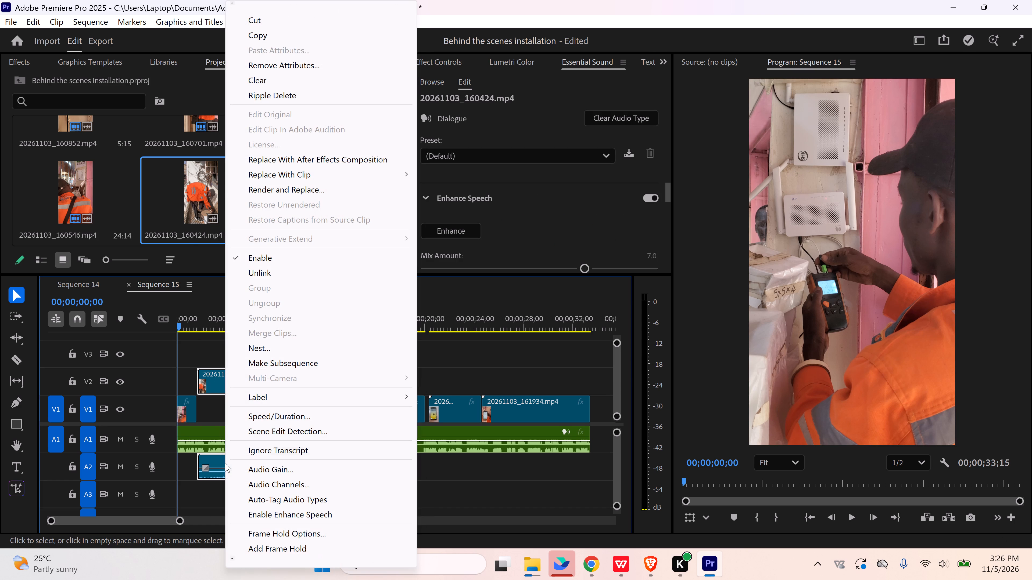
click(266, 272)
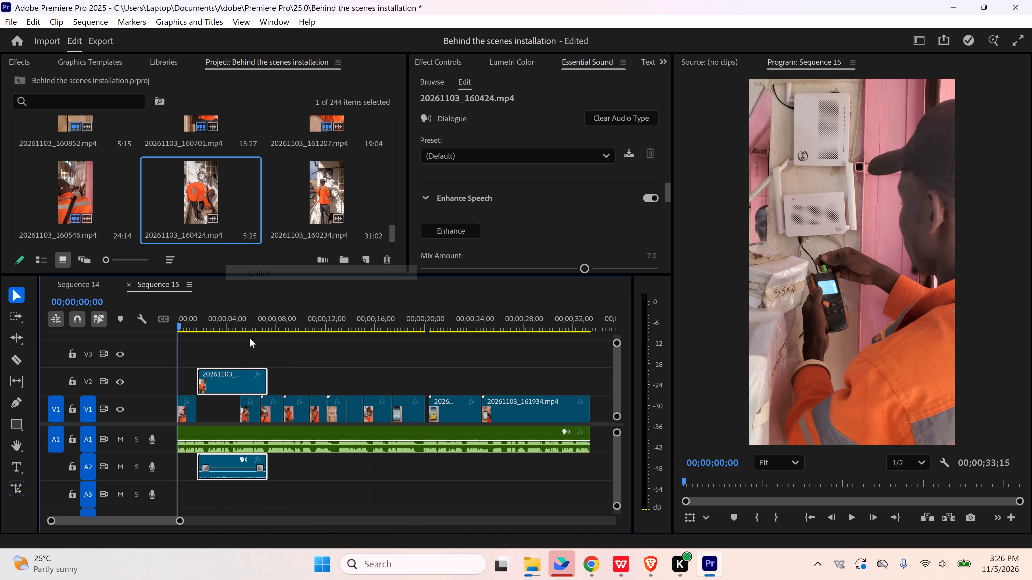
click(287, 469)
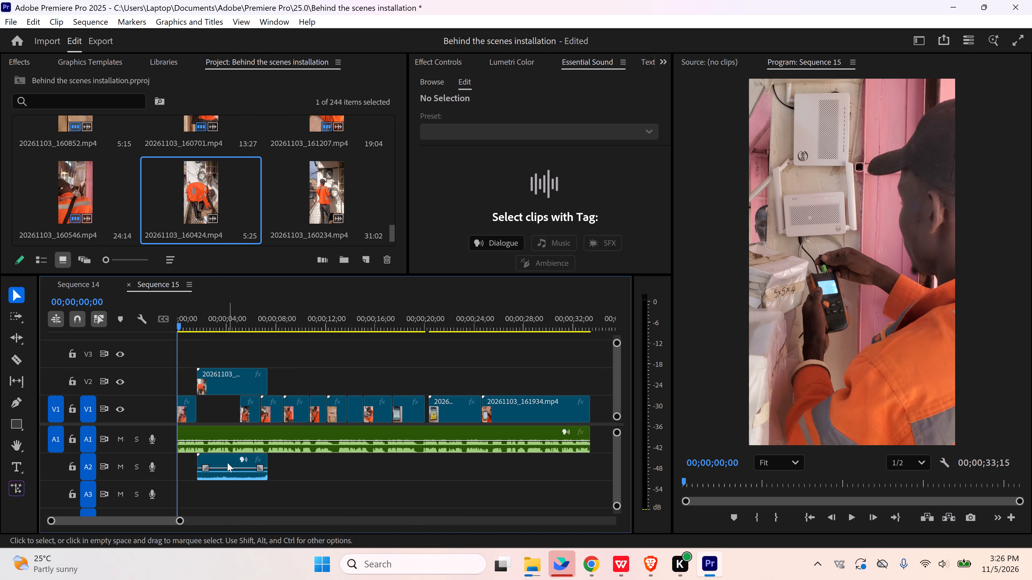
click(227, 462)
key(Delete)
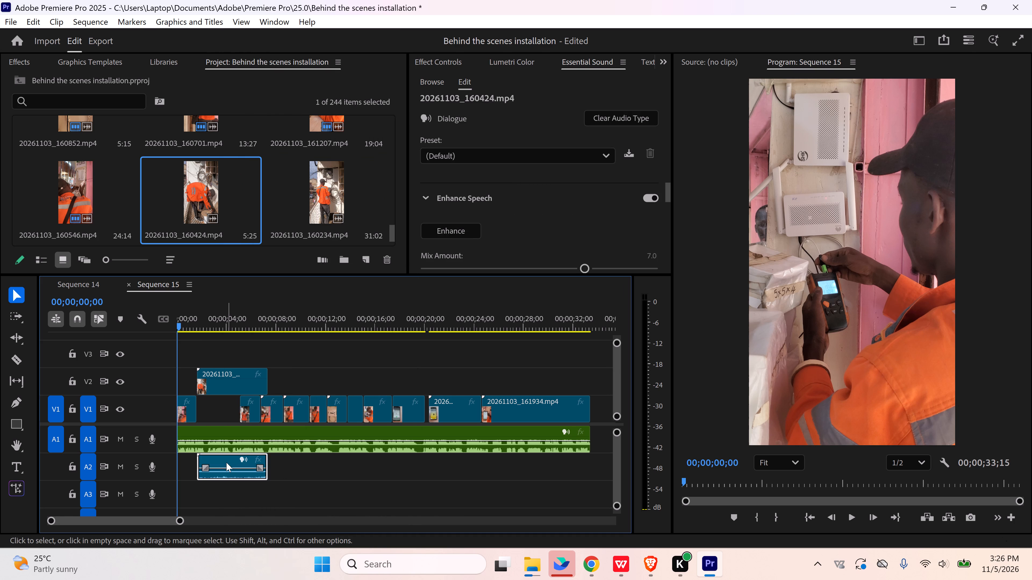
Trim the start of 20261103_160424.mp4 on V2 to 00;00;04;01, and move it back to the end of the opening clip.
drag(183, 323, 183, 323)
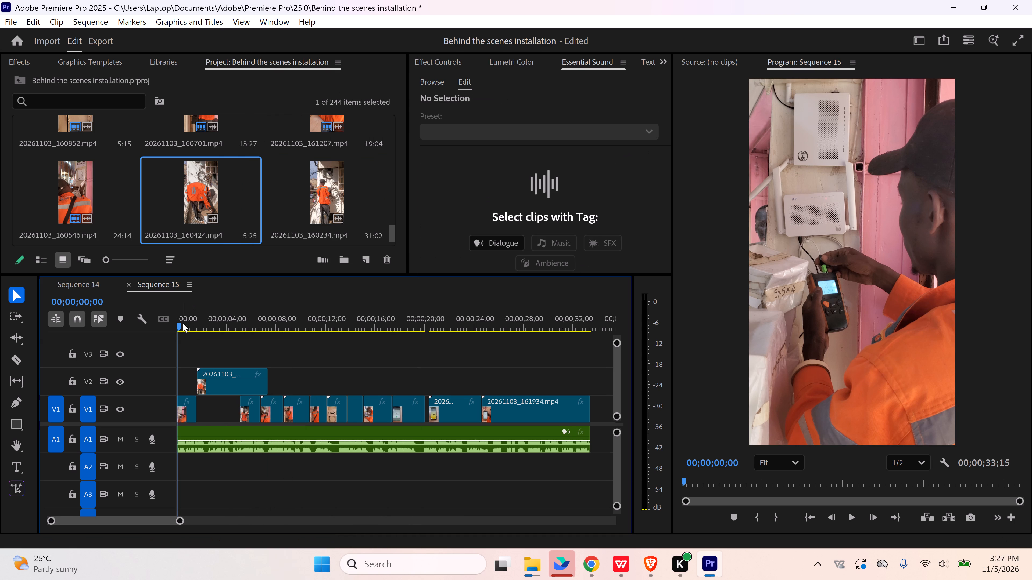
drag(183, 323, 159, 329)
key(space)
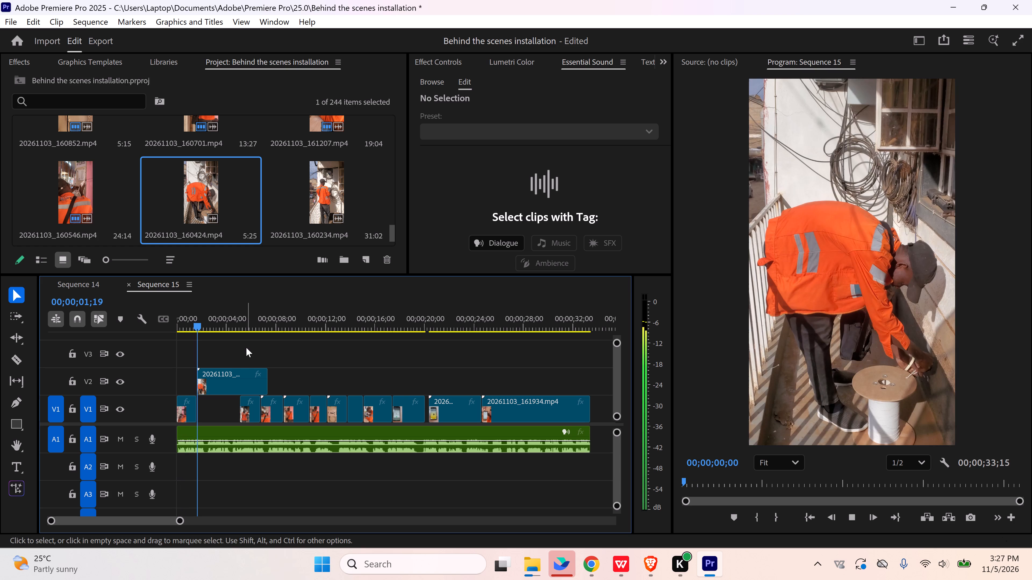
key(space)
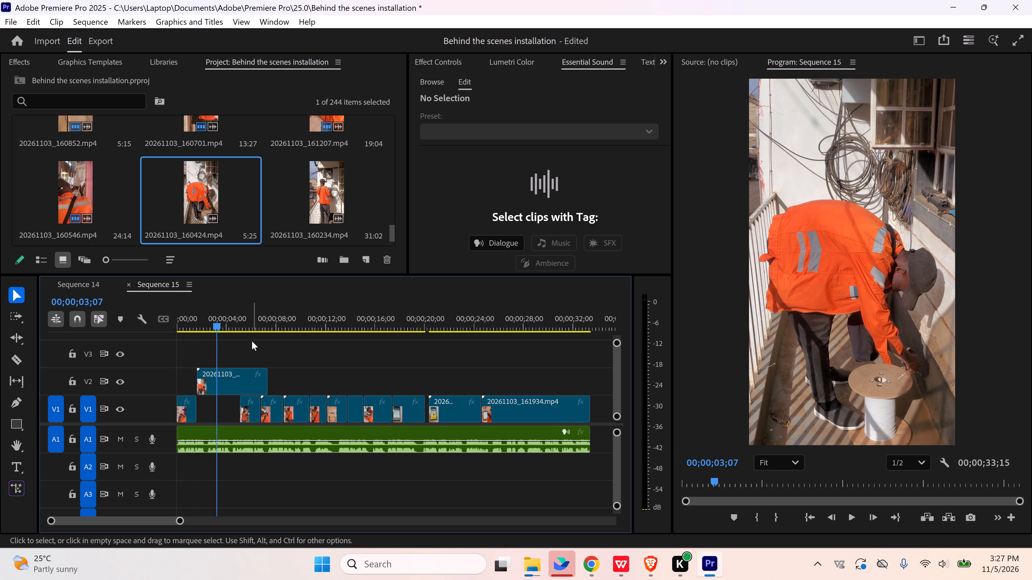
drag(218, 328, 235, 329)
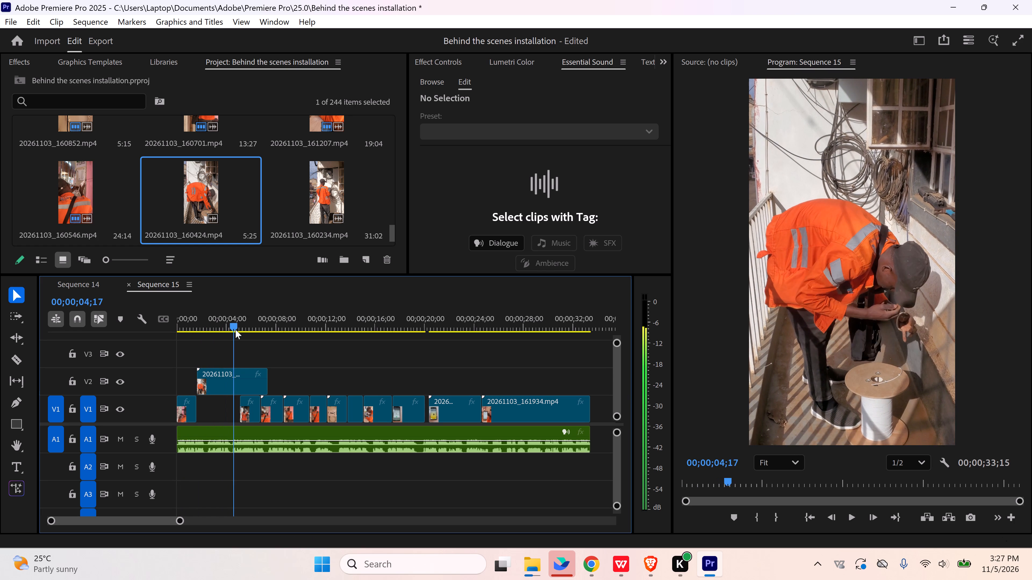
drag(235, 329, 228, 332)
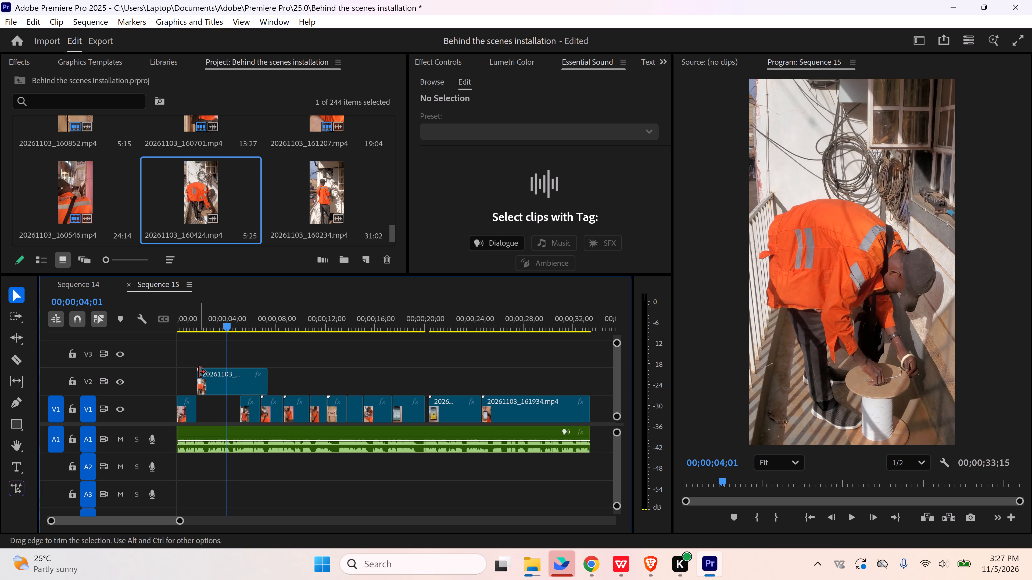
drag(199, 372, 223, 376)
drag(249, 385, 222, 385)
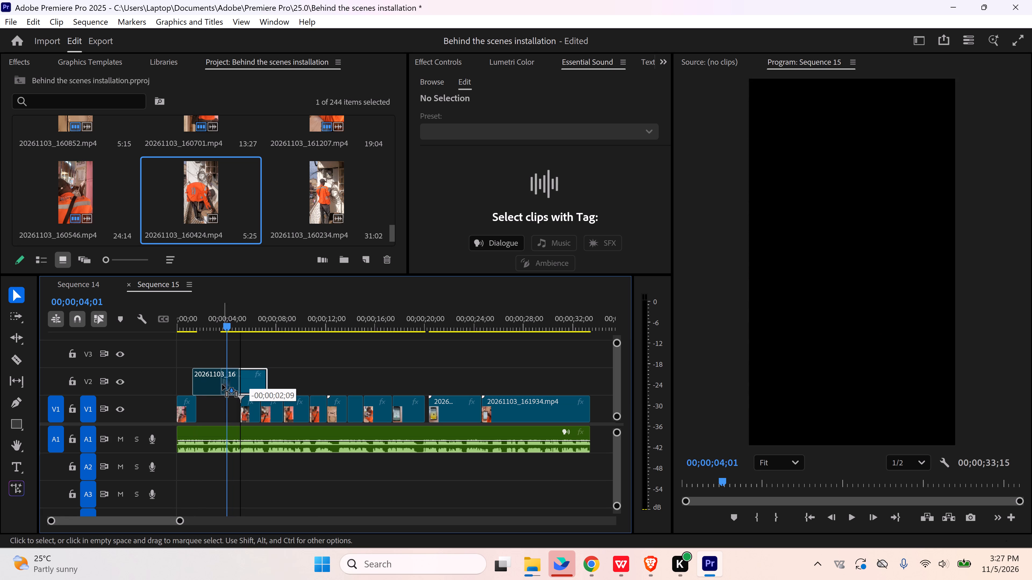
drag(222, 385, 225, 384)
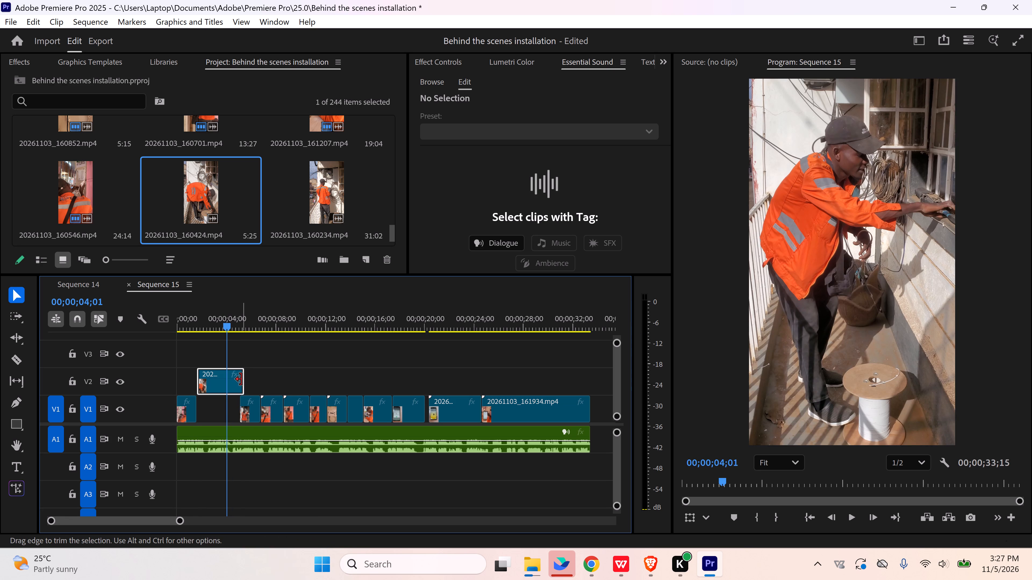
Trim the end of 20261103_160424.mp4 to the next V1 clip's start and lower it into the V1 gap.
click(241, 379)
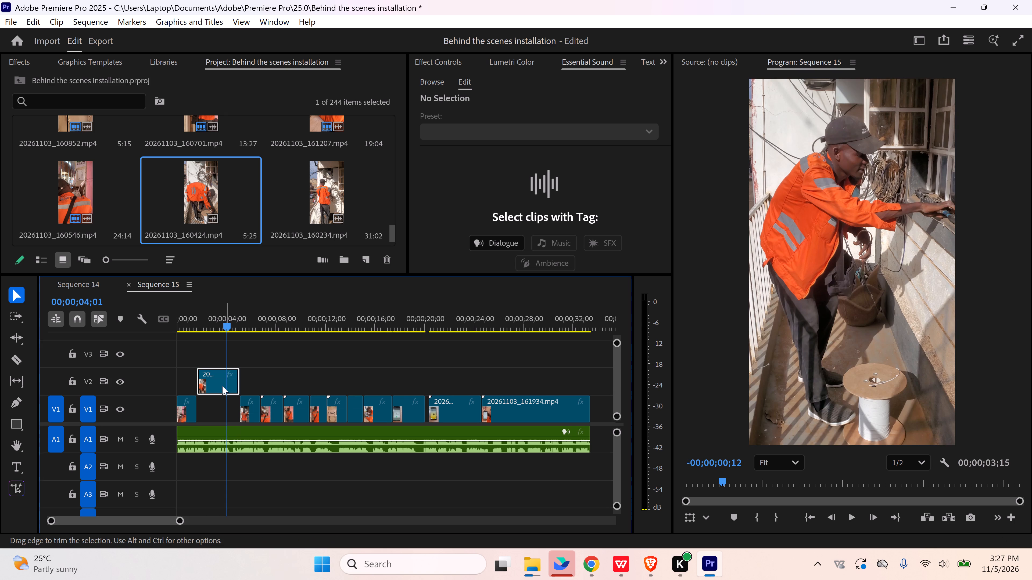
drag(219, 386, 214, 403)
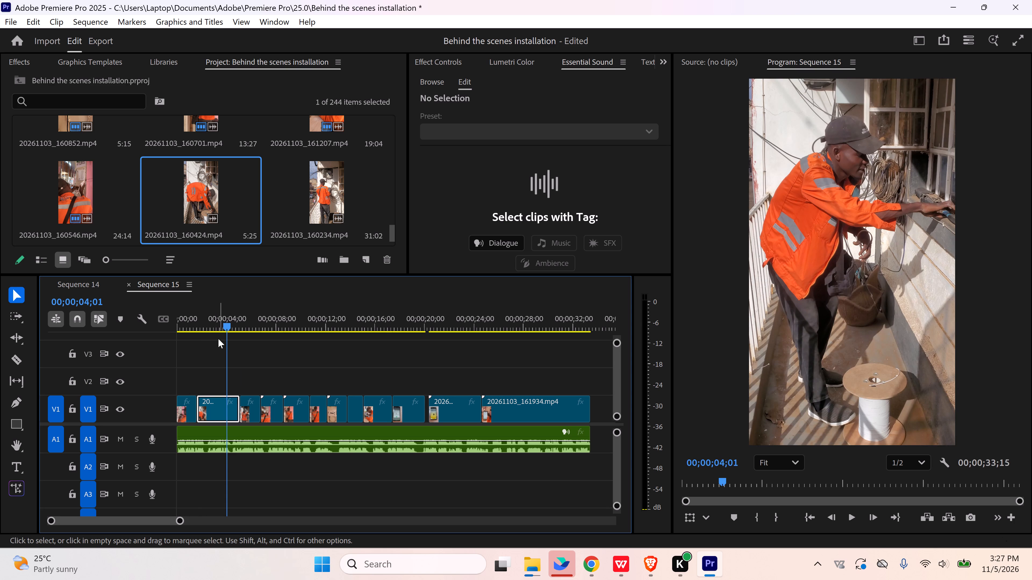
Play the sequence's opening and replay the start of 20261103_160424.mp4 to judge where it should be cut against the audio.
drag(185, 325, 164, 327)
click(227, 346)
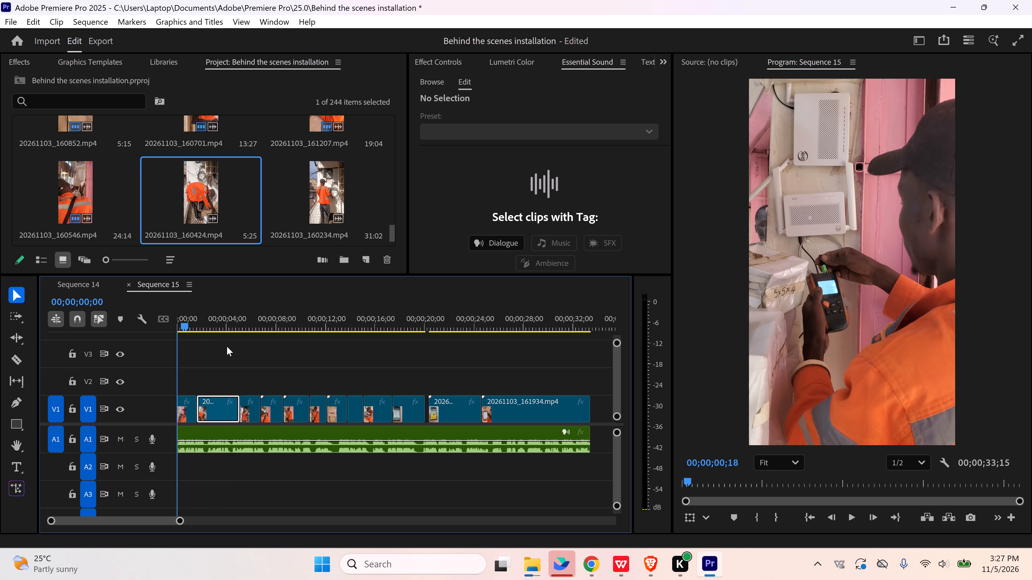
key(space)
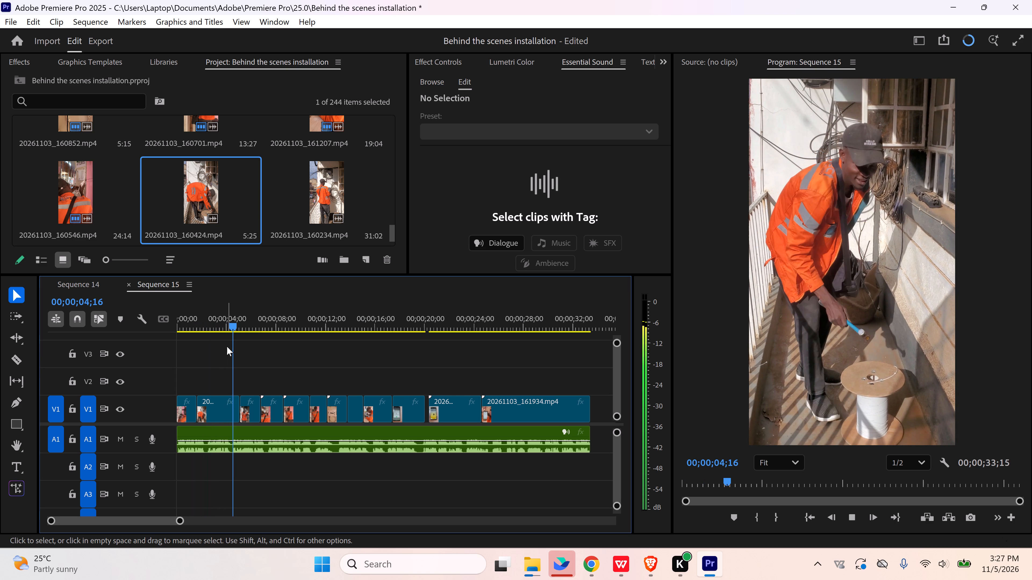
key(space)
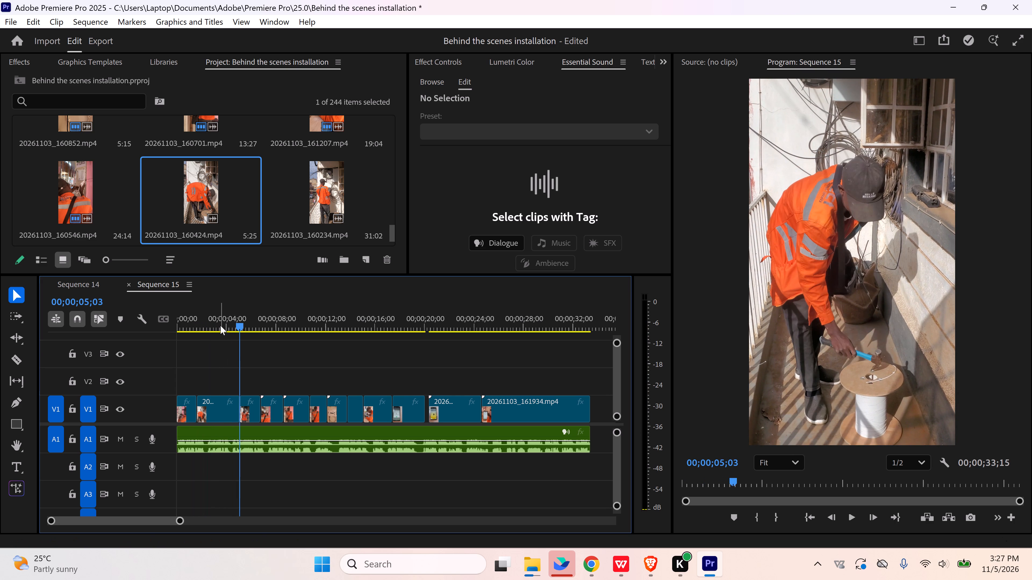
click(220, 325)
click(205, 325)
key(space)
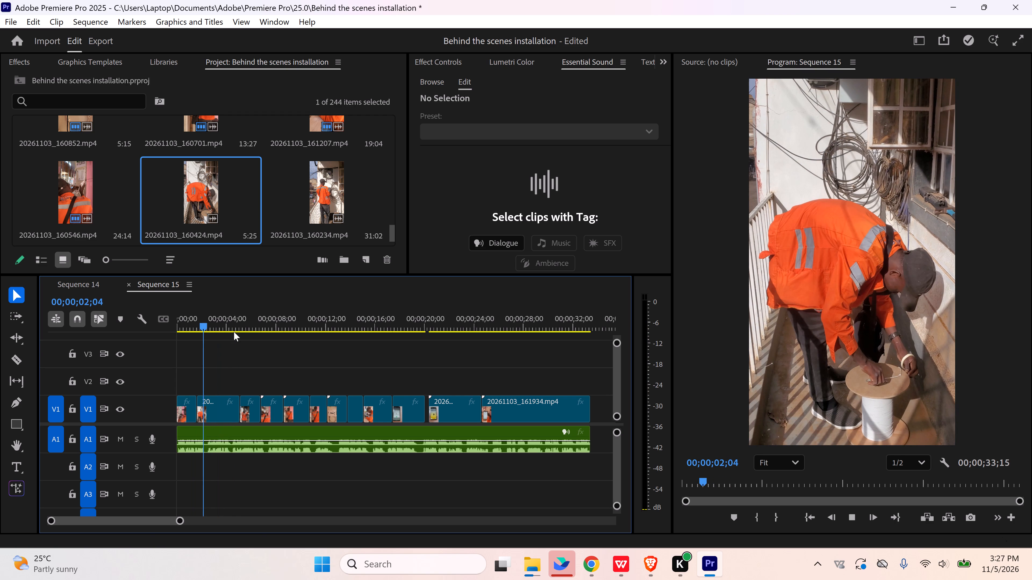
key(space)
click(207, 323)
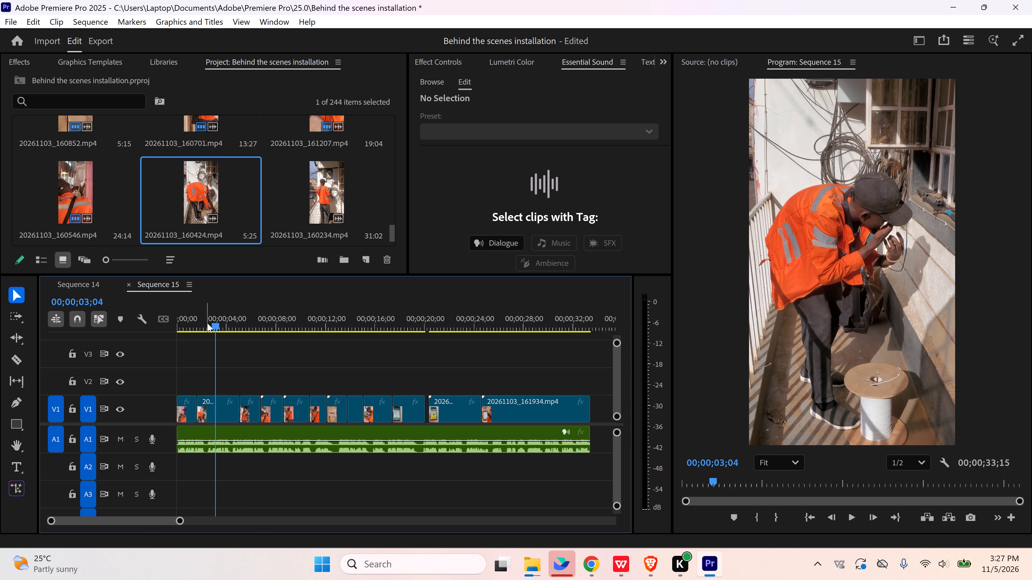
key(space)
key(space)
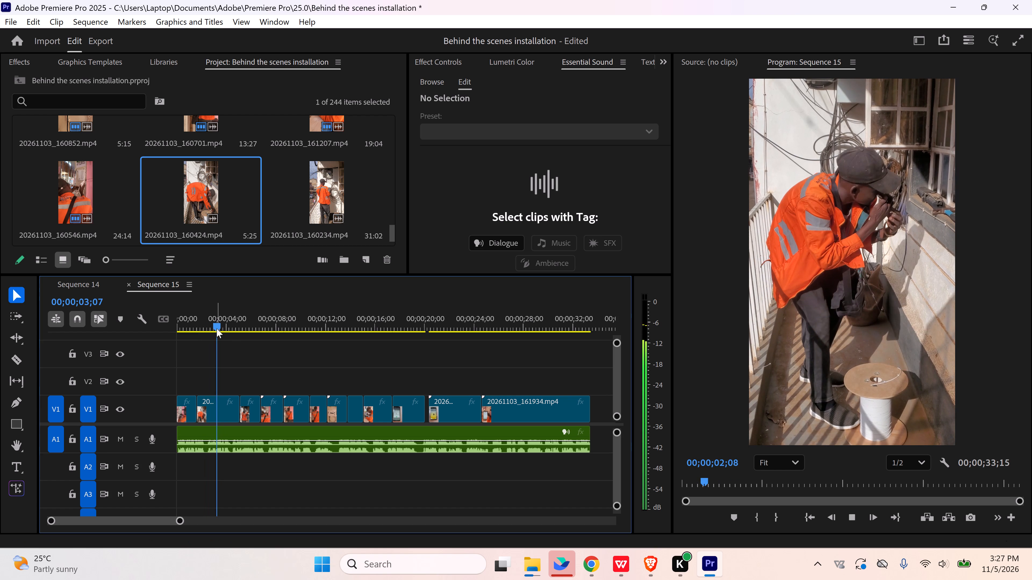
click(202, 323)
key(space)
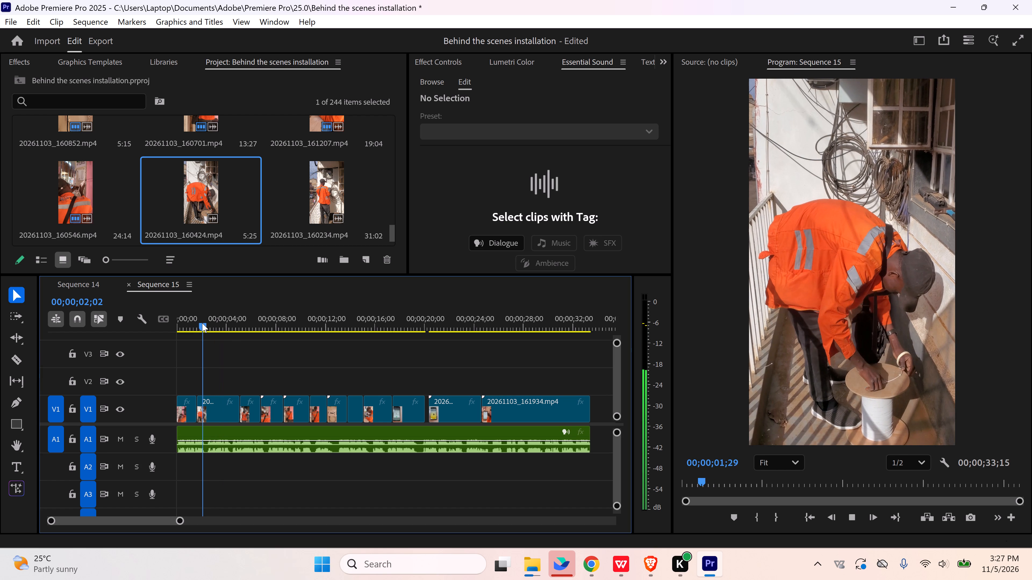
key(space)
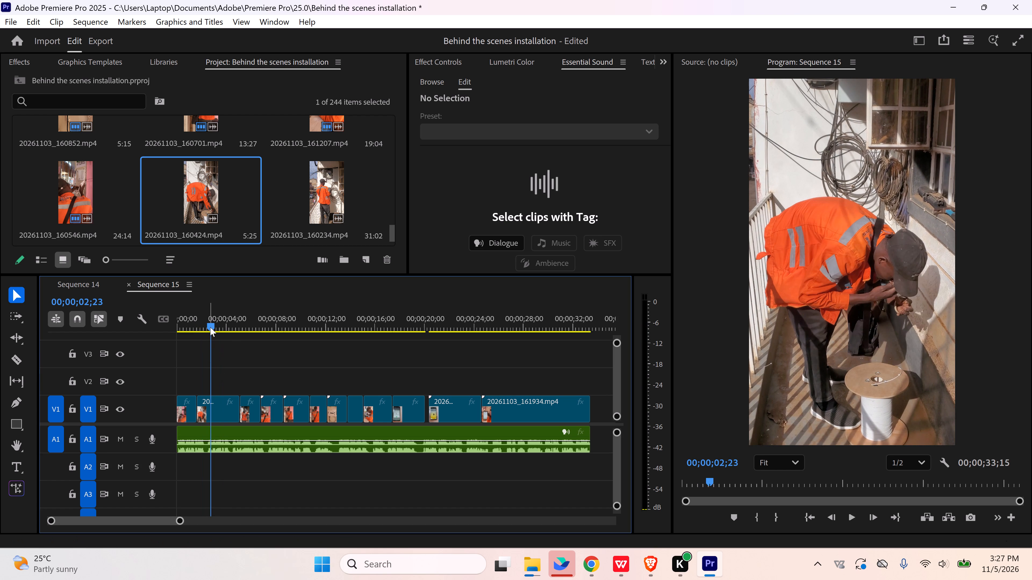
drag(210, 327, 206, 327)
key(space)
key(space)
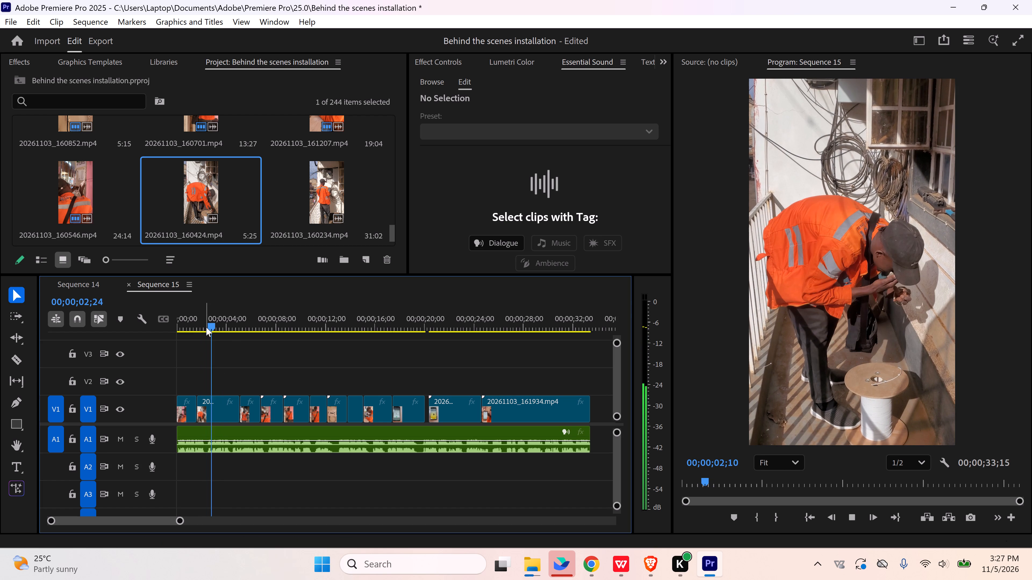
Split 20261103_160424.mp4 on V1 at 00;00;02;15 and delete the portion after the cut.
drag(212, 326, 208, 327)
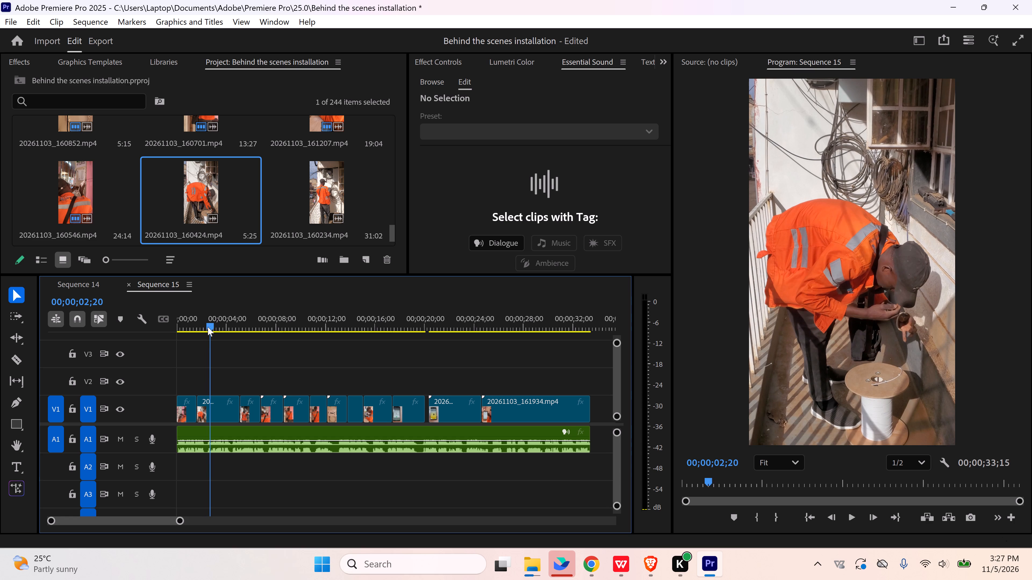
drag(208, 327, 208, 326)
key(c)
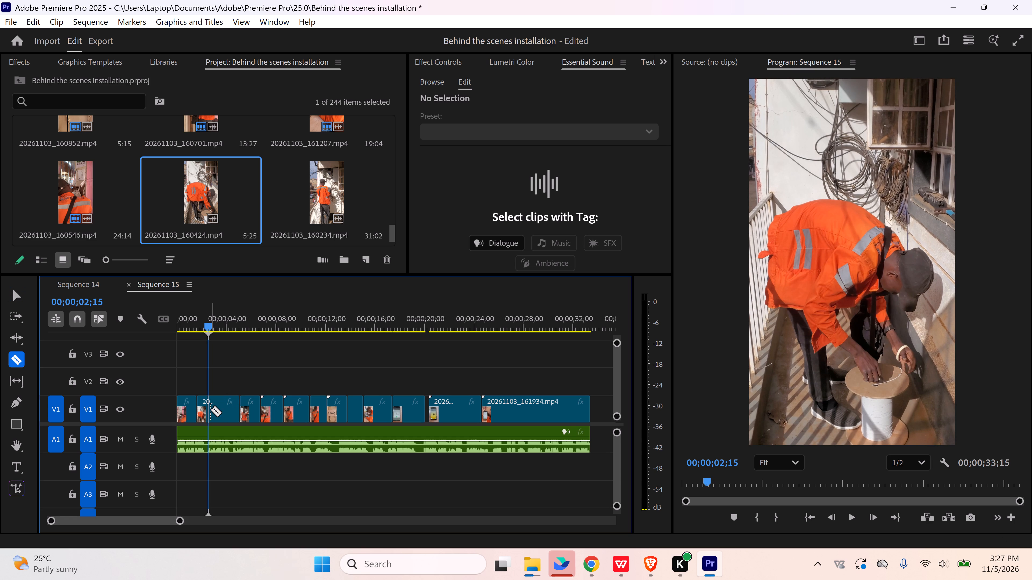
click(210, 409)
key(v)
click(221, 417)
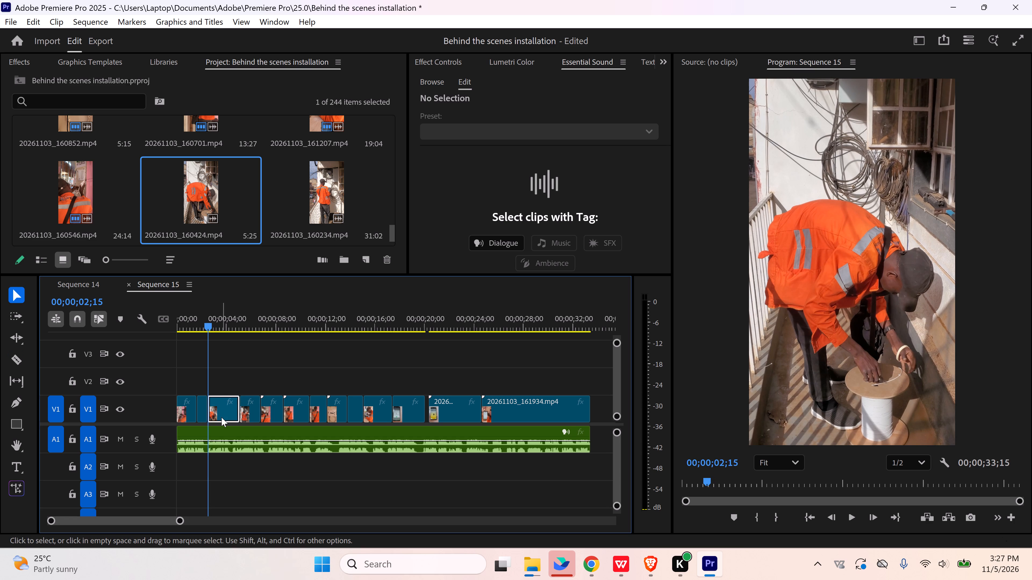
key(Delete)
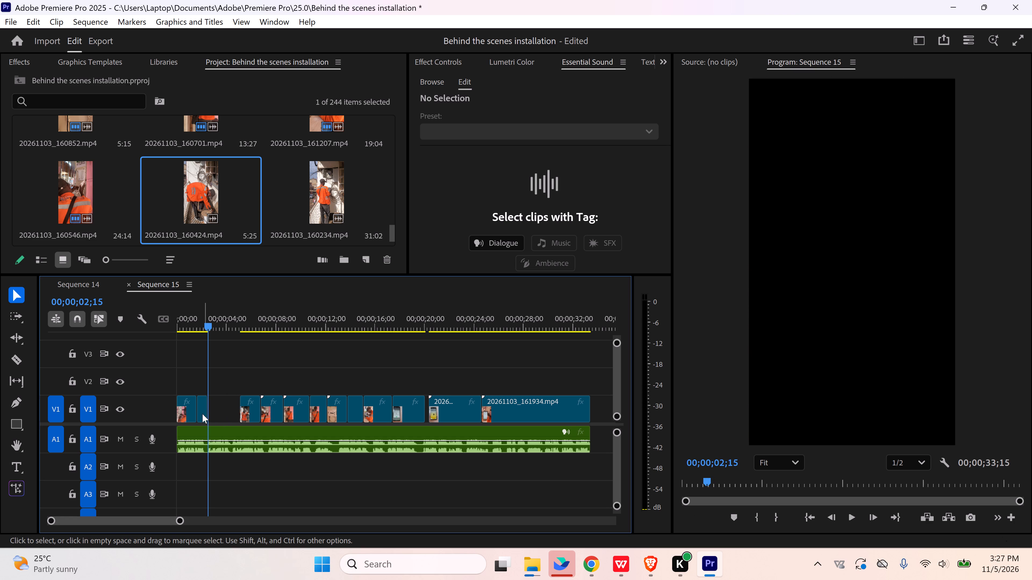
Move the remaining 20261103_160424.mp4 piece up against the following V1 clip and extend its start back to about 00;00;03;01.
drag(202, 414, 229, 414)
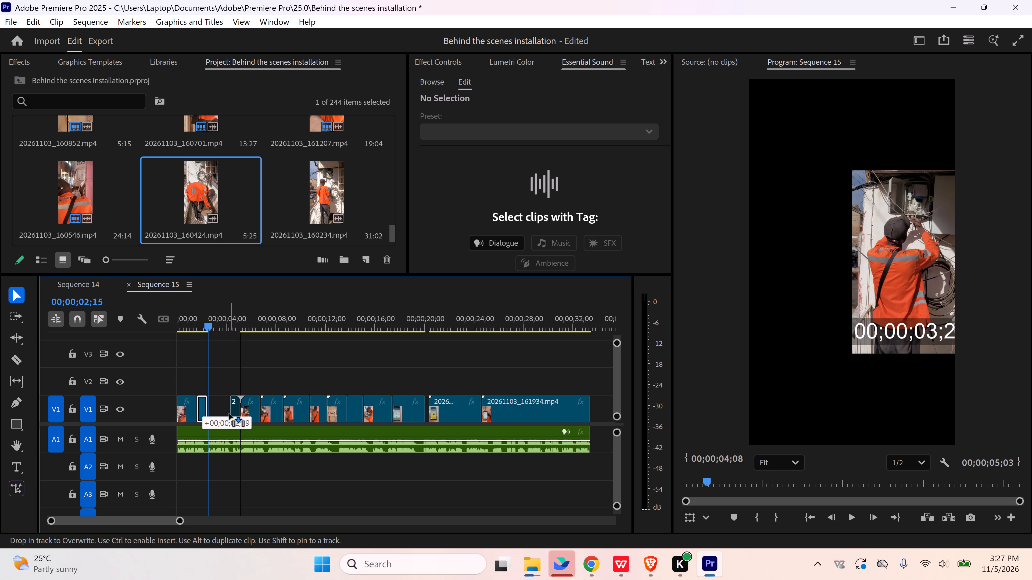
drag(230, 407, 216, 408)
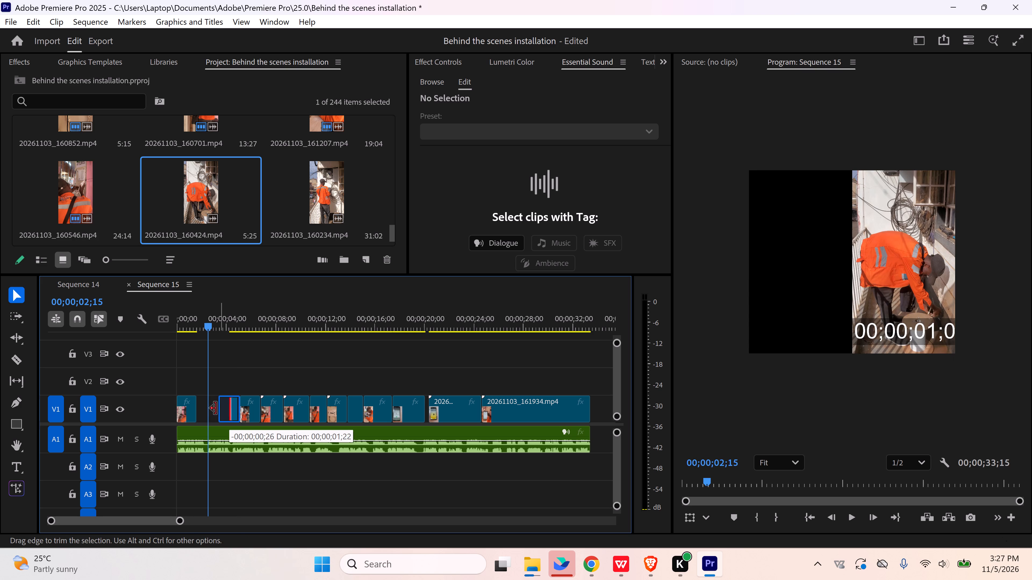
drag(216, 408, 214, 409)
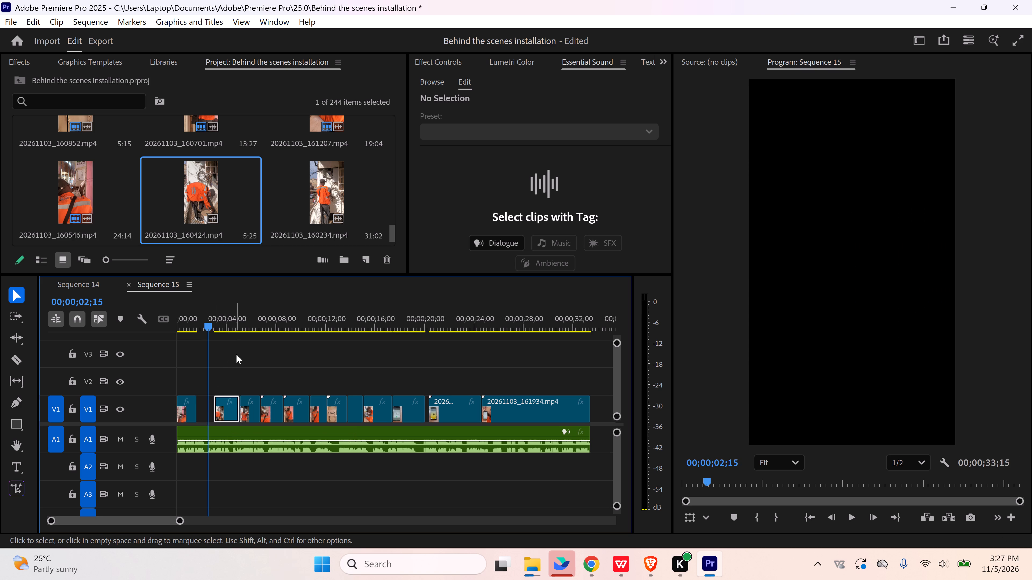
Extend the opening clip's end on V1 to meet 20261103_160424.mp4, for a duration of 00;00;03;01.
key(space)
key(space)
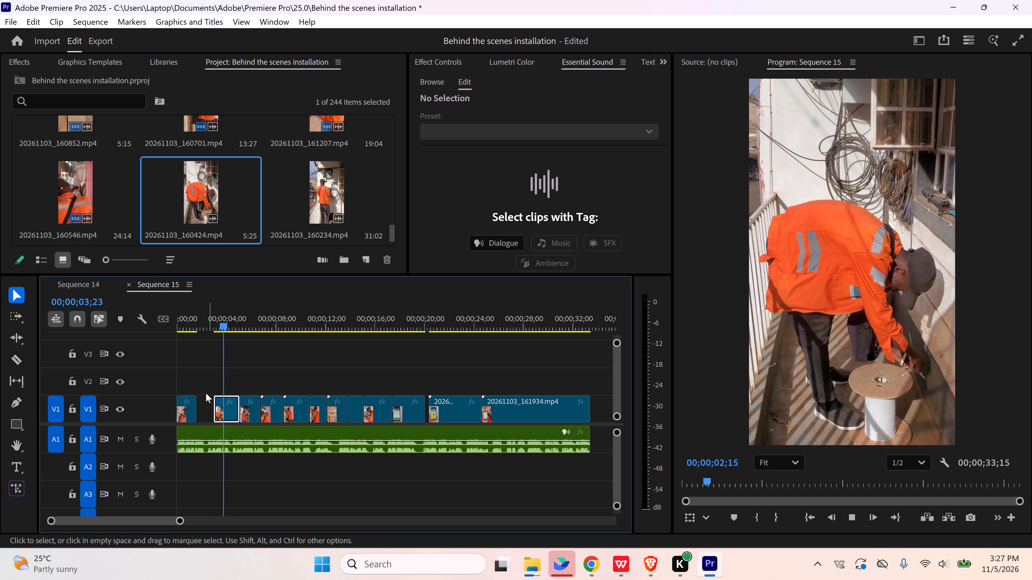
drag(195, 407, 212, 409)
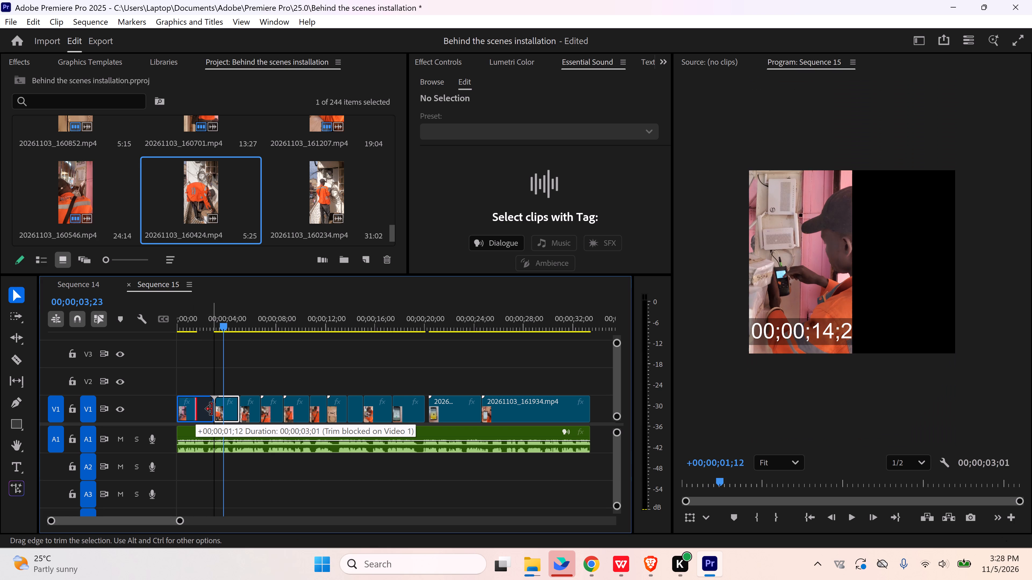
Play the sequence from the start to check the transitions between the first three shots against the audio.
drag(189, 322, 161, 327)
click(206, 354)
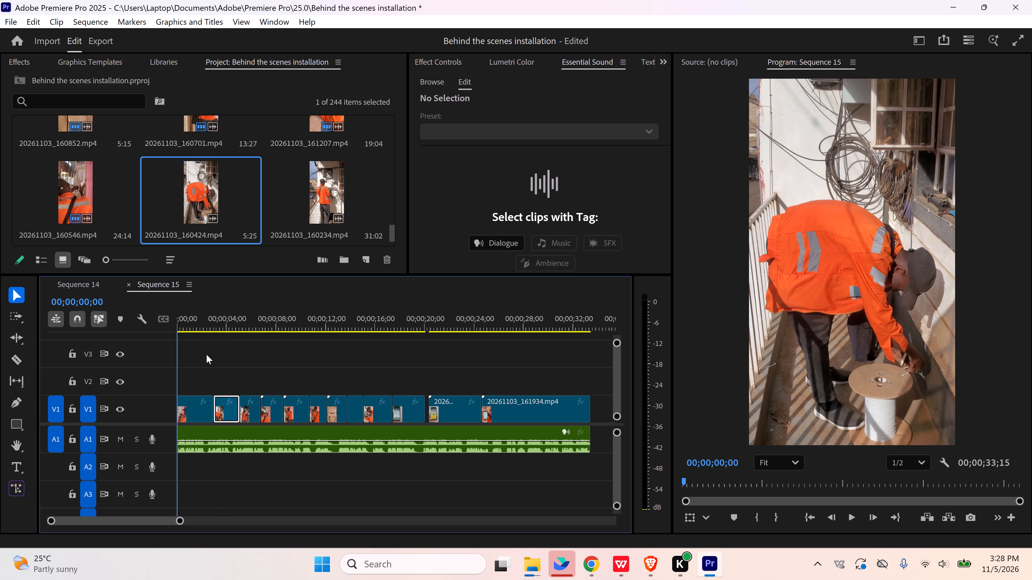
key(space)
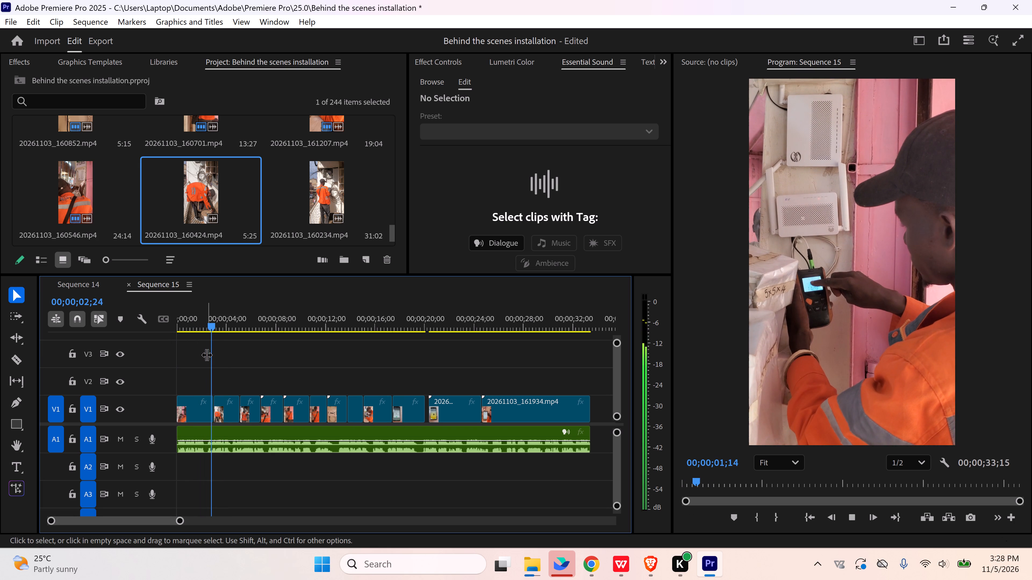
key(space)
drag(192, 325, 161, 329)
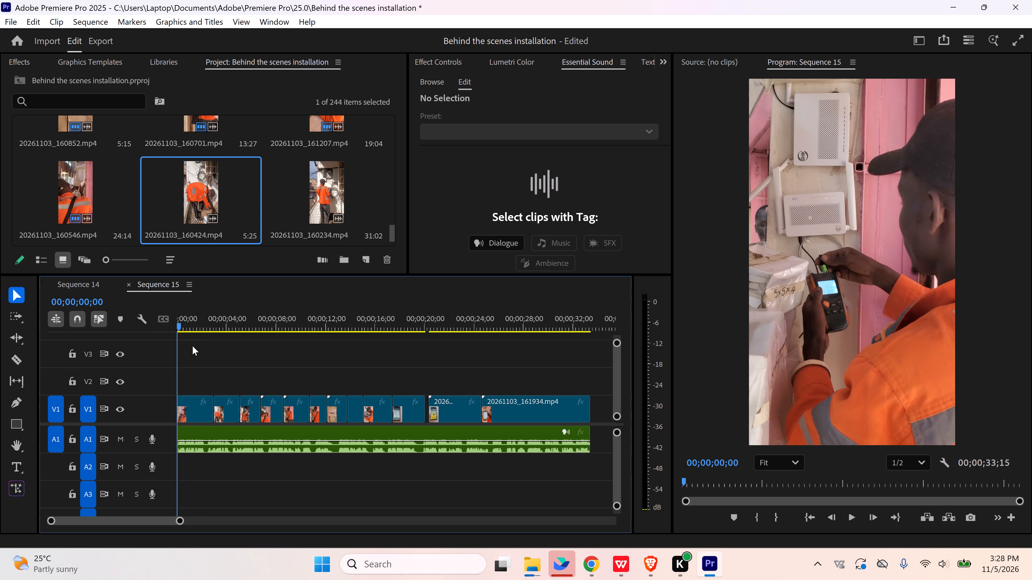
key(space)
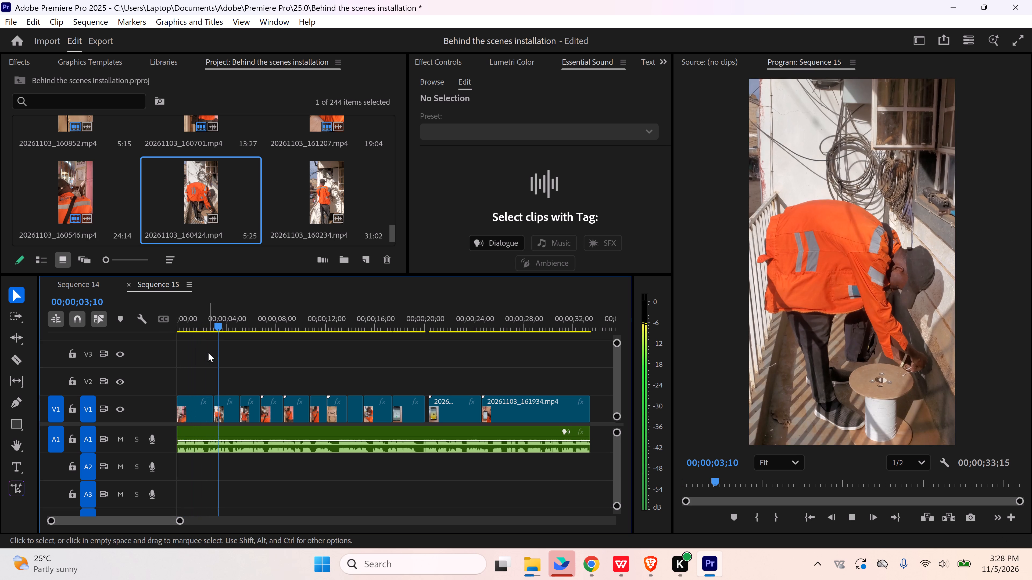
key(space)
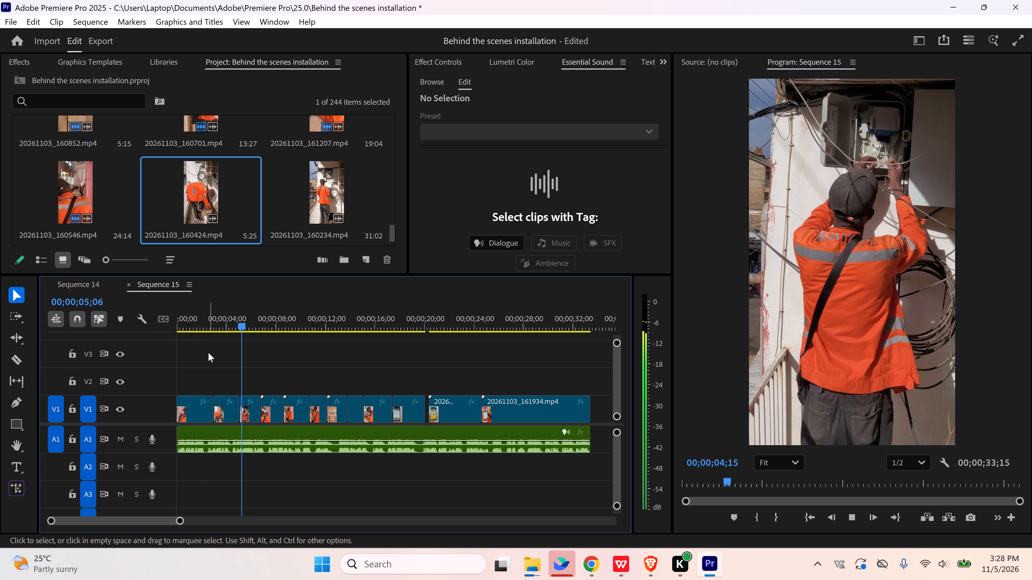
Move 20261103_160424.mp4 earlier on V1 to start at 00;00;02;15, overwriting the opening clip's end, and save the project.
drag(187, 325, 168, 328)
key(space)
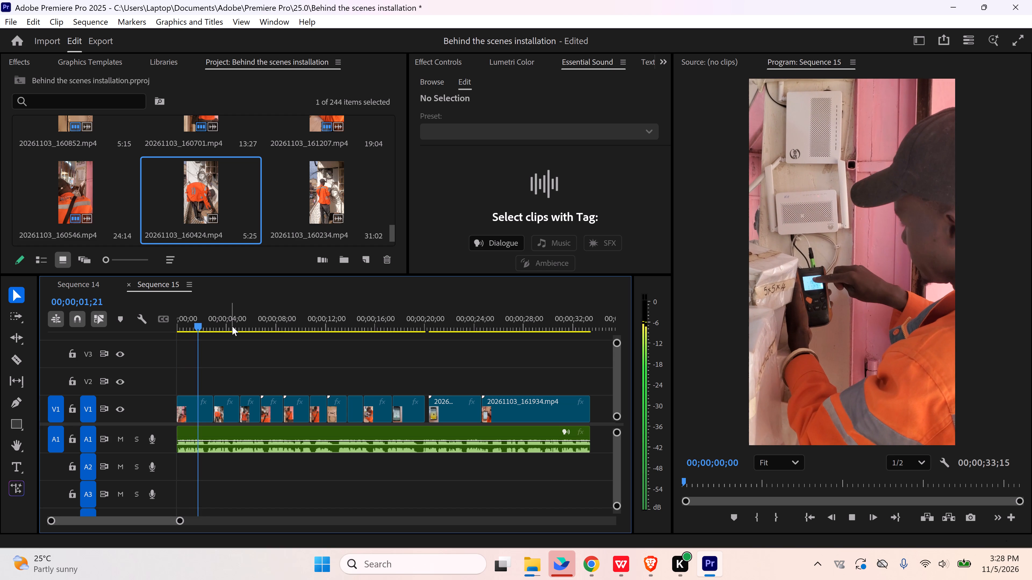
key(space)
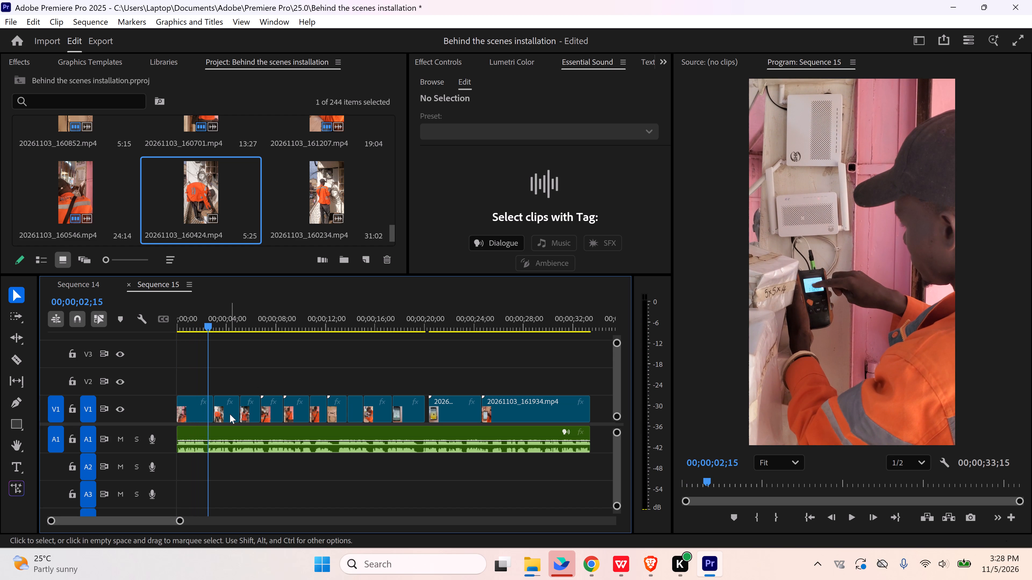
drag(230, 414, 223, 416)
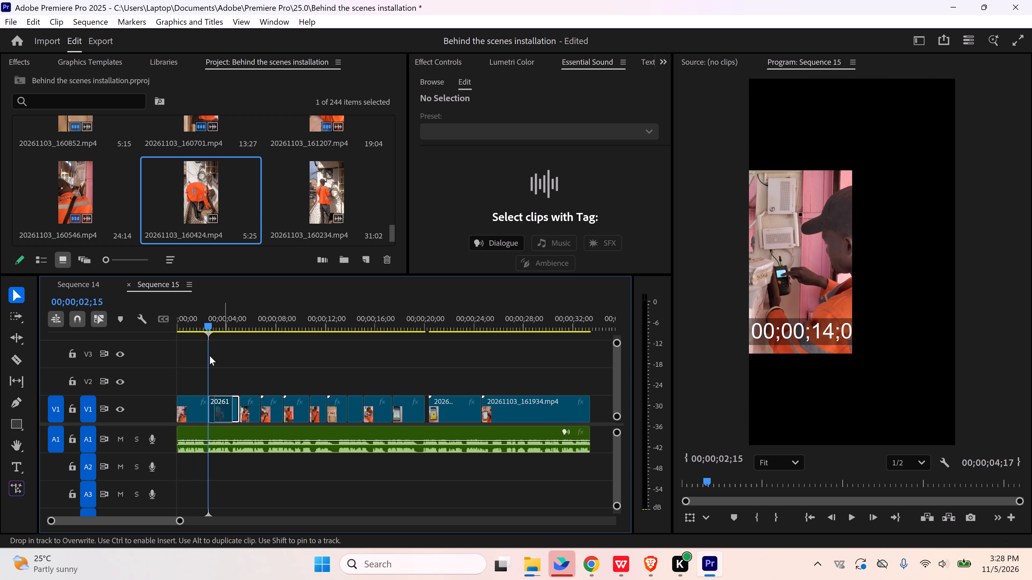
drag(188, 325, 161, 331)
click(208, 356)
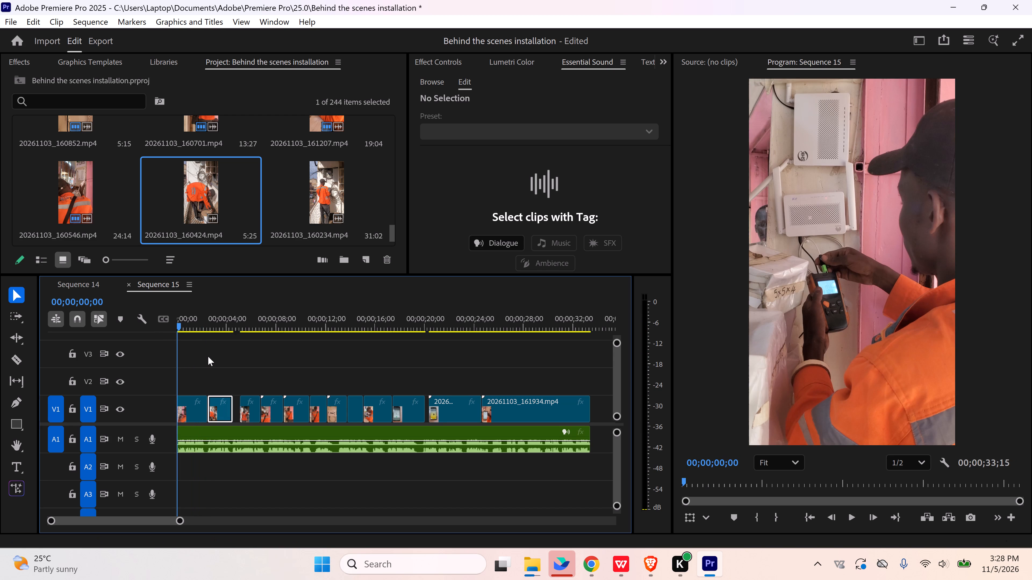
key(ctrl+s)
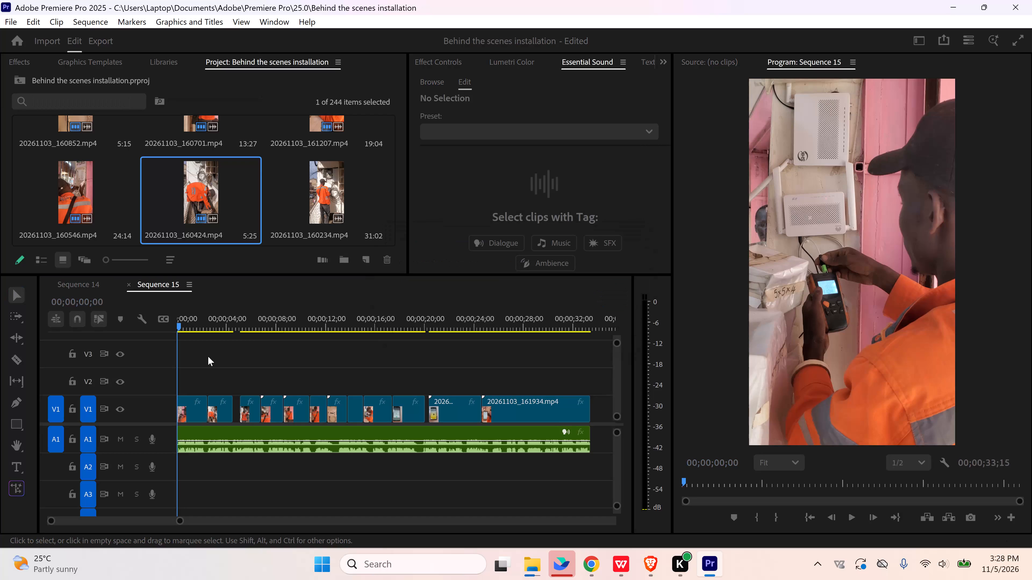
Move the third V1 clip back against the end of 20261103_160424.mp4, starting at 00;00;04;18.
key(space)
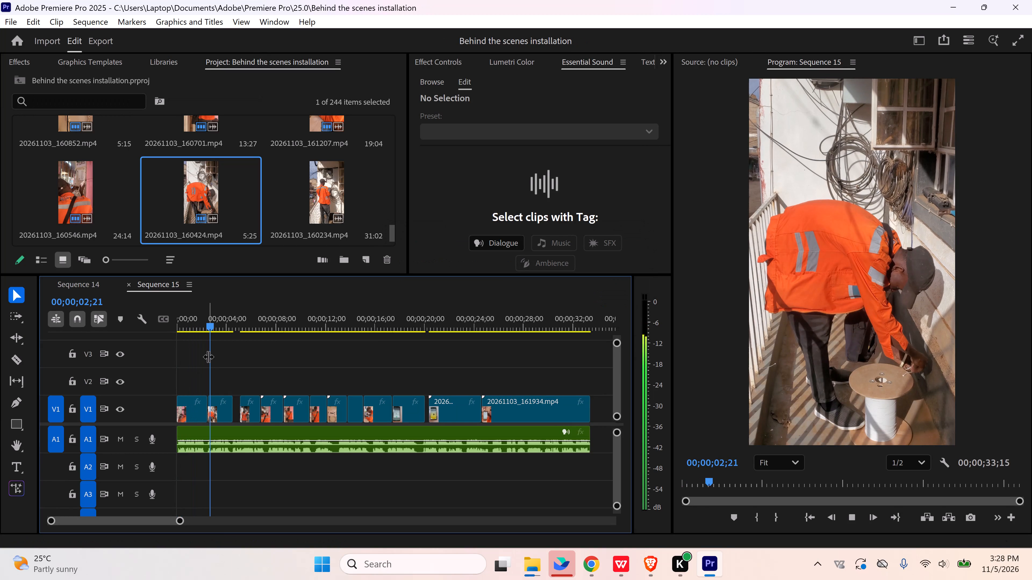
key(space)
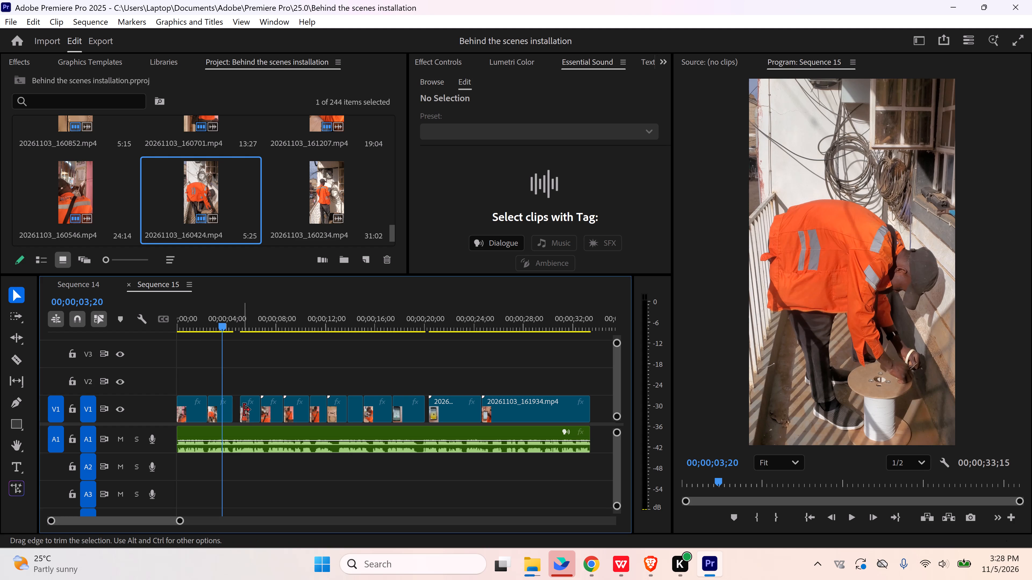
drag(246, 381, 249, 401)
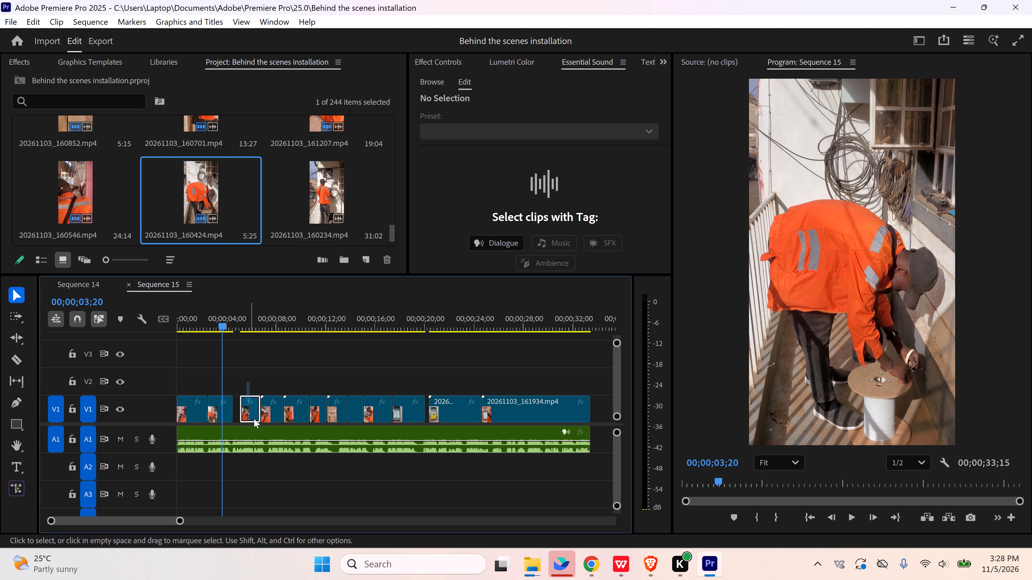
drag(254, 419, 248, 418)
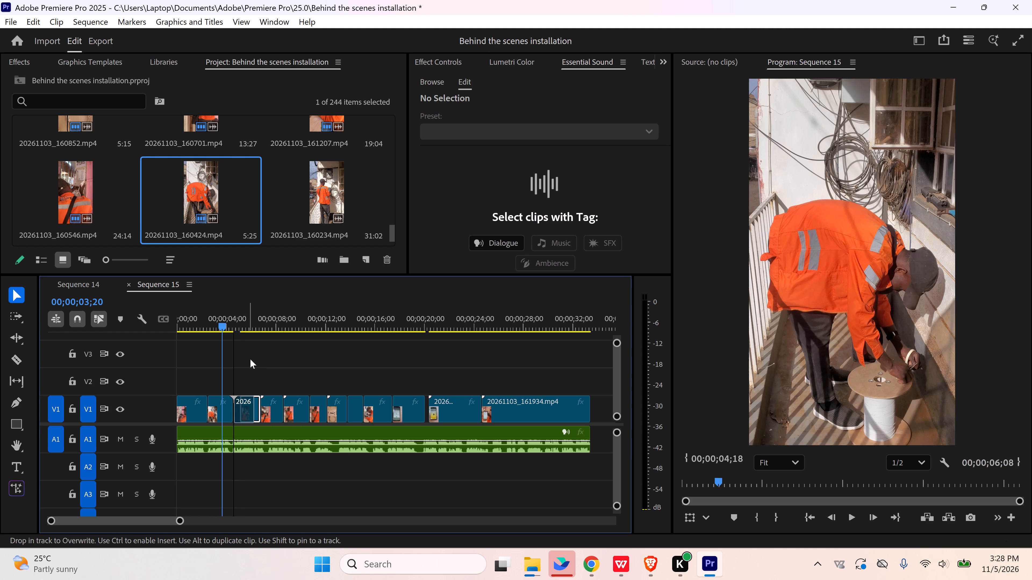
click(250, 359)
Extend the third clip's end on V1 to meet the following clip and close the gap.
key(space)
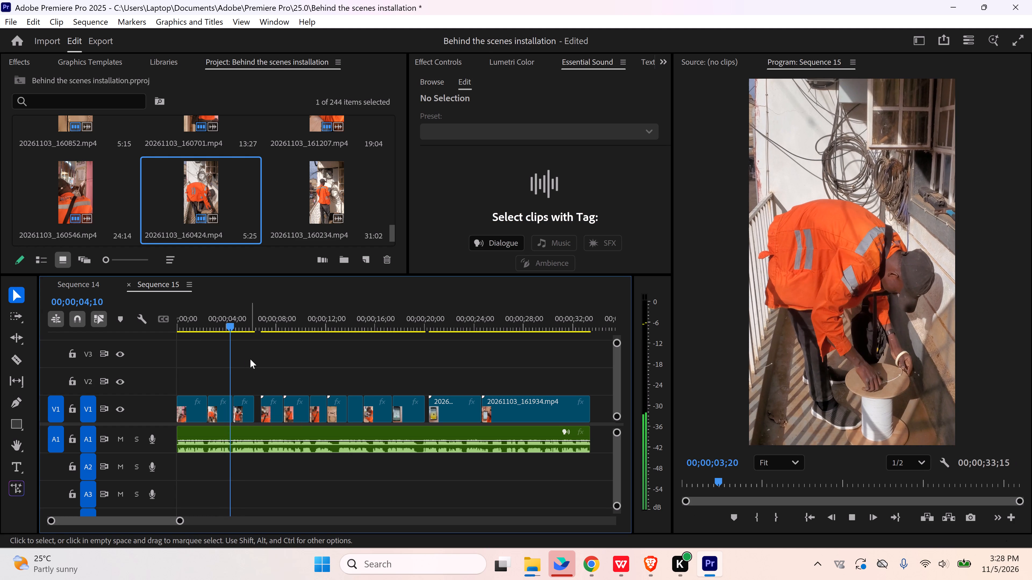
key(space)
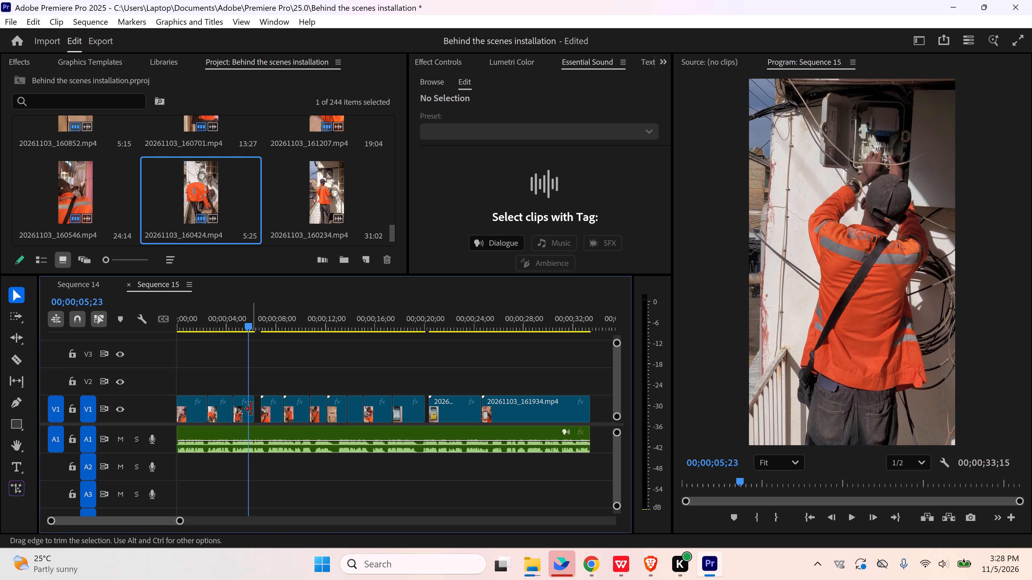
drag(251, 409, 257, 409)
Extend the end of the phone payment-success clip on V1 by 00;00;00;09 to meet the next clip.
key(space)
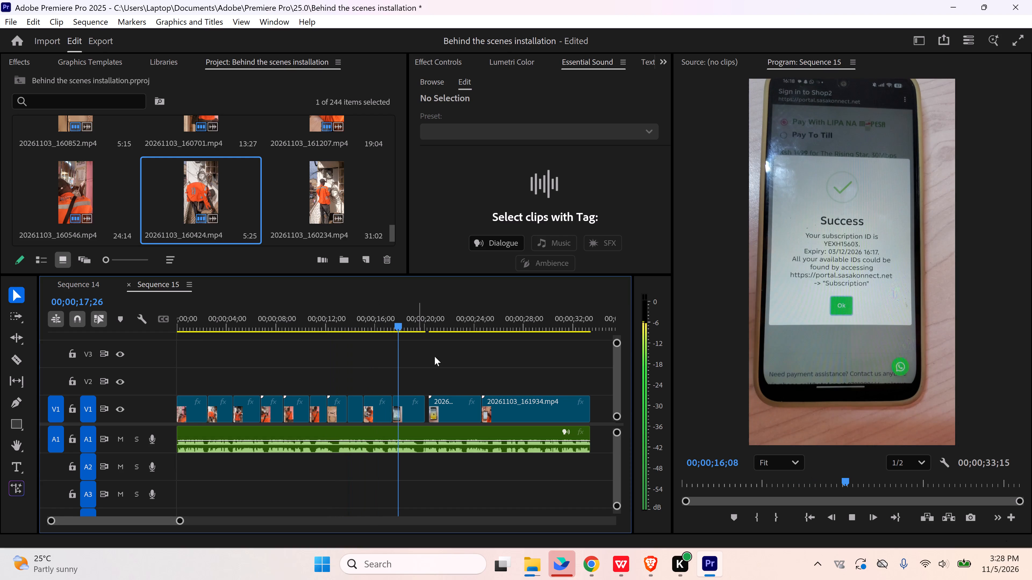
key(space)
drag(422, 408, 428, 408)
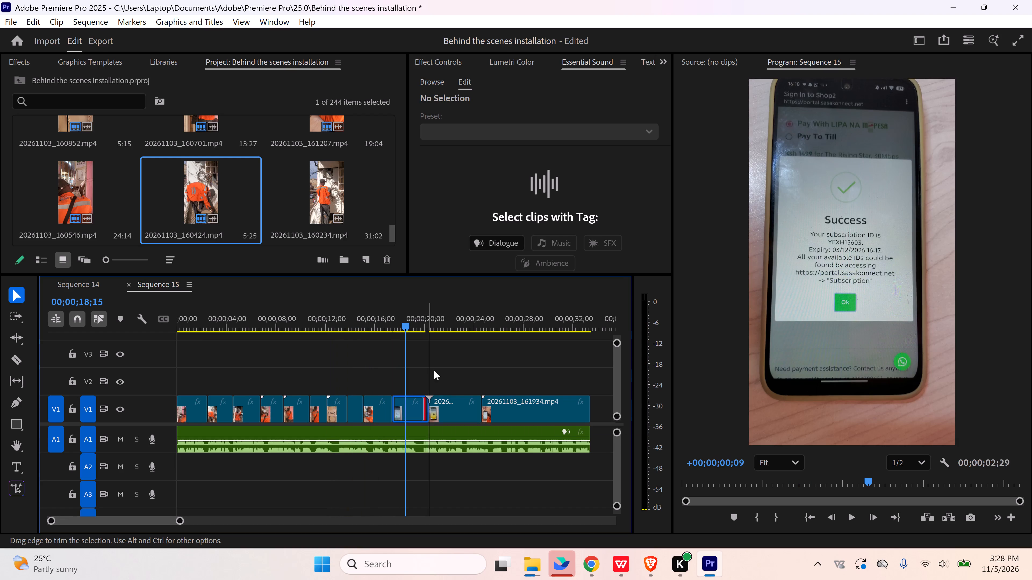
click(436, 368)
Play the rest of Sequence 15 to its end to check the cuts, and save the project.
key(space)
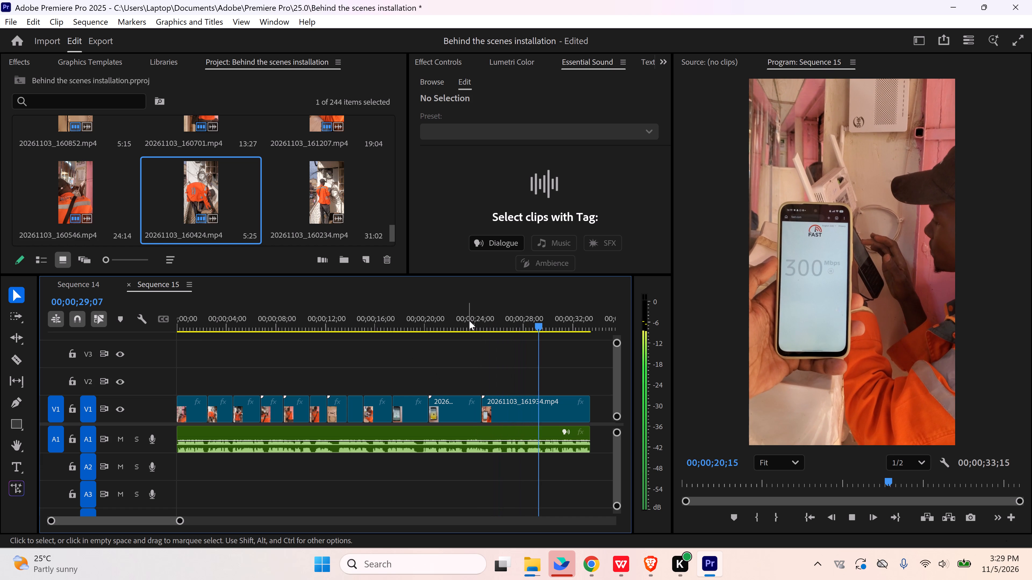
click(477, 369)
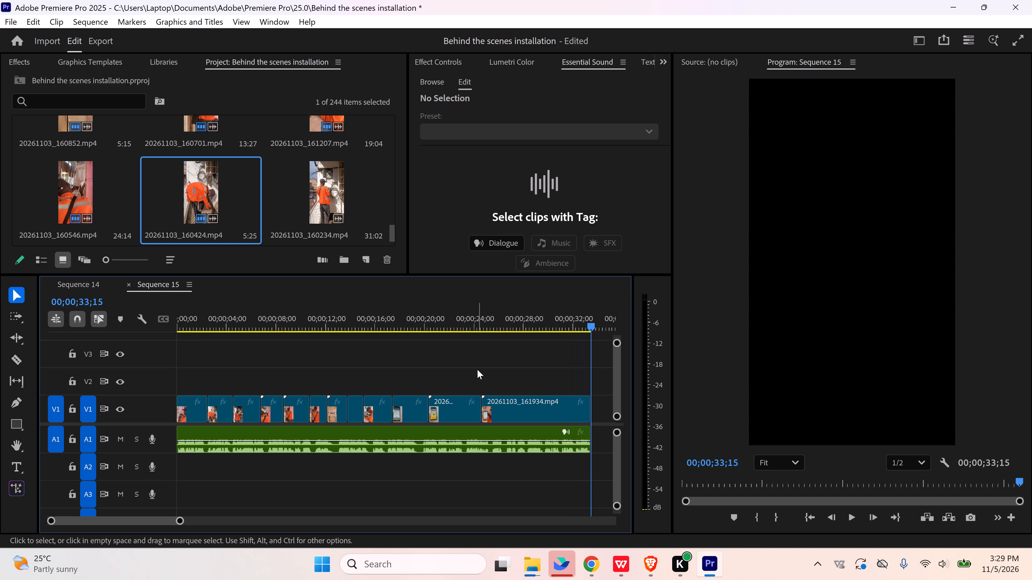
key(ctrl+s)
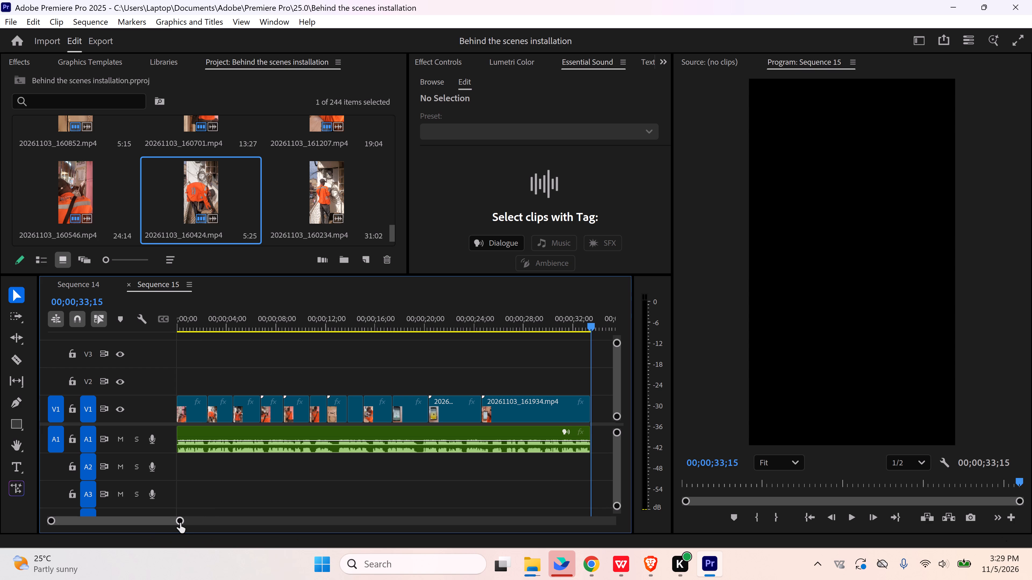
Copy the 20231002-162452.png logo and the Adjustment Layer from Sequence 14 and paste them at the start of Sequence 15.
drag(180, 523, 219, 520)
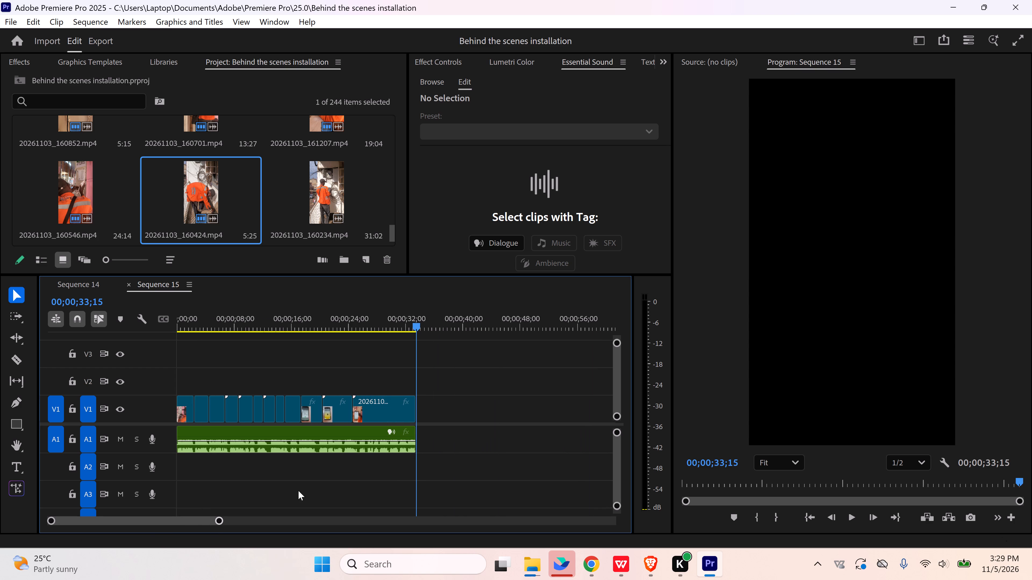
click(85, 286)
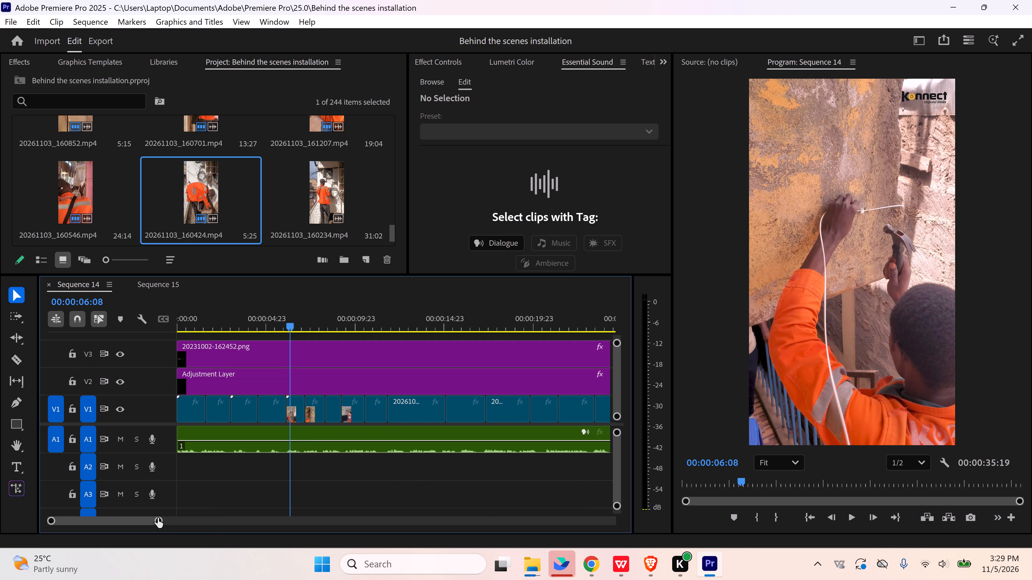
drag(159, 520, 199, 520)
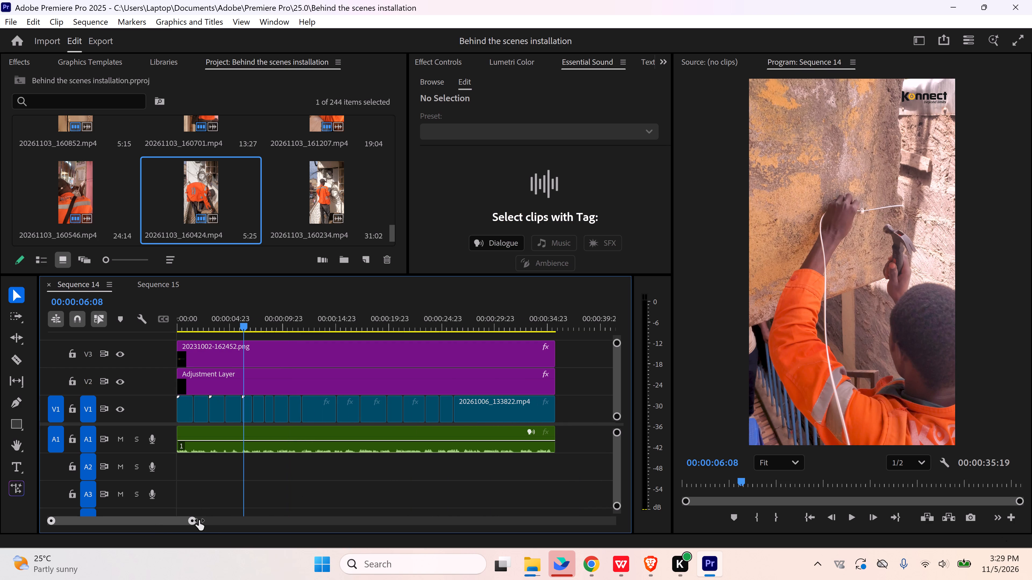
drag(546, 350, 516, 378)
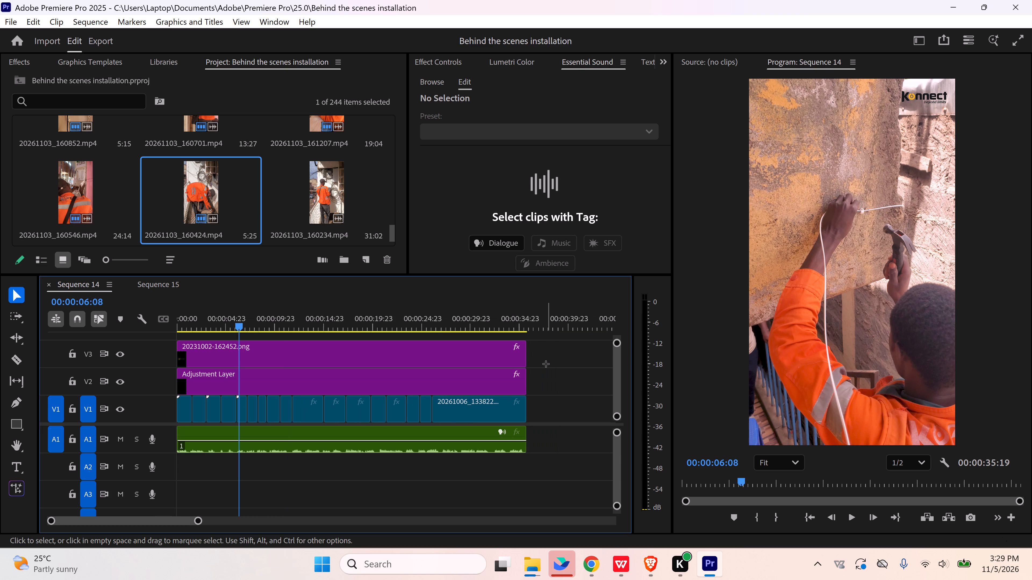
key(ctrl+c)
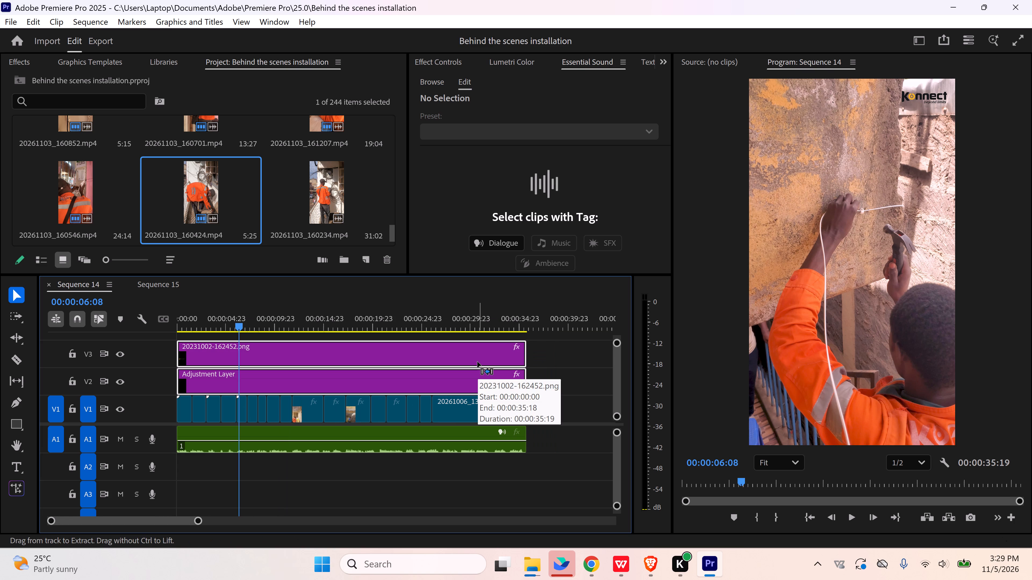
click(167, 285)
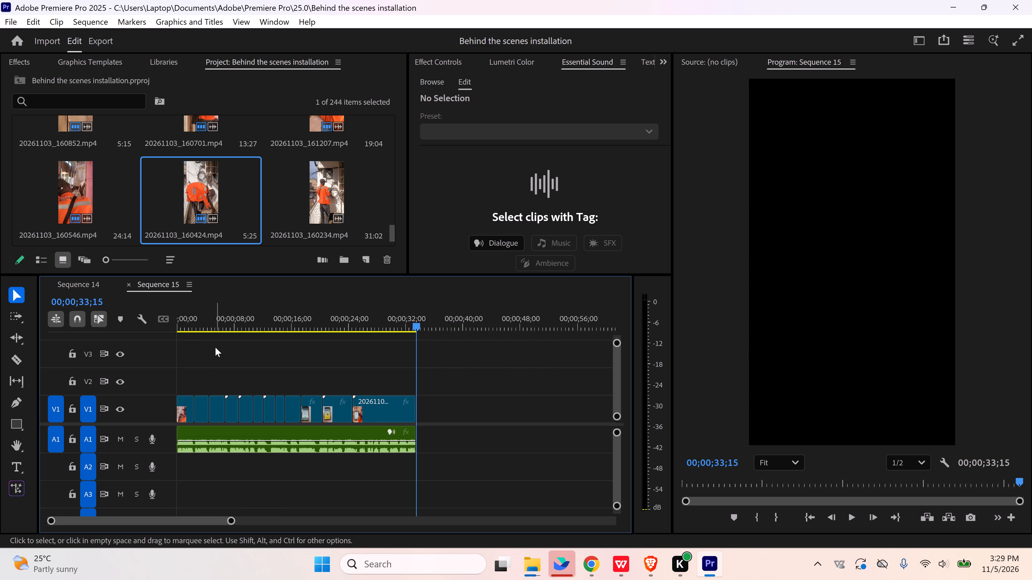
key(Home)
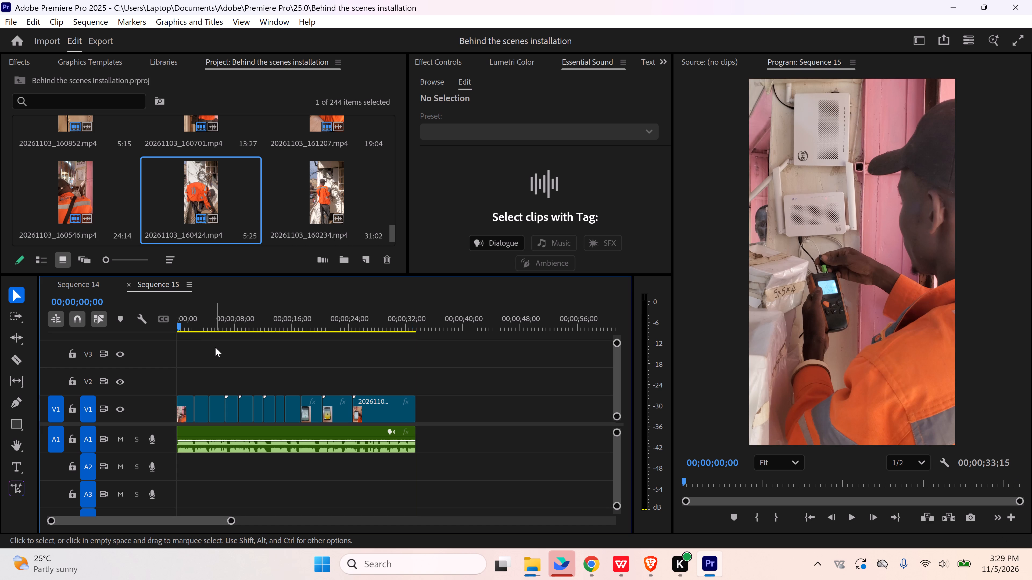
key(ctrl+v)
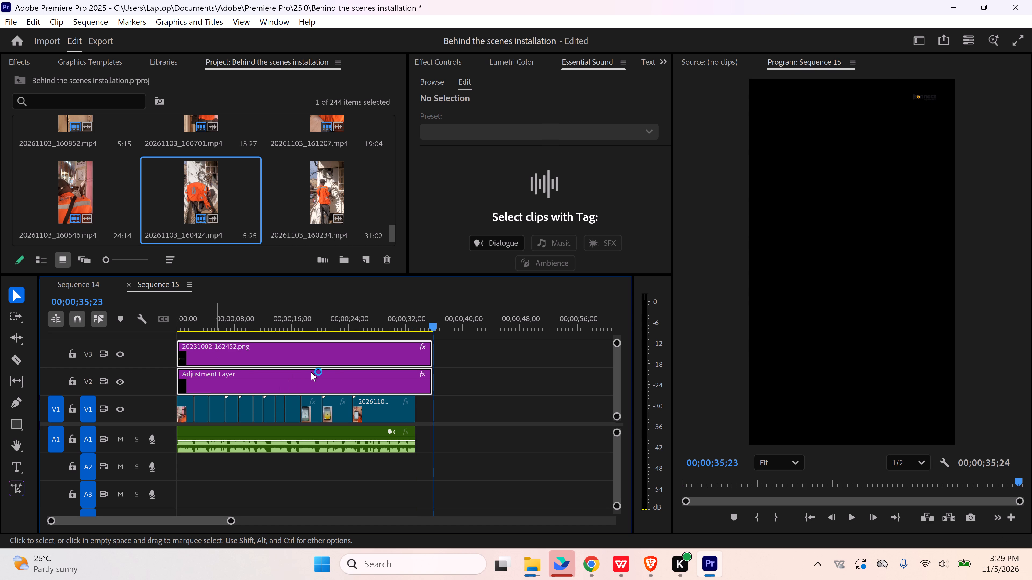
Trim the ends of the pasted logo and Adjustment Layer together to the end of the video at 00;00;33;15.
drag(431, 358, 417, 359)
click(457, 361)
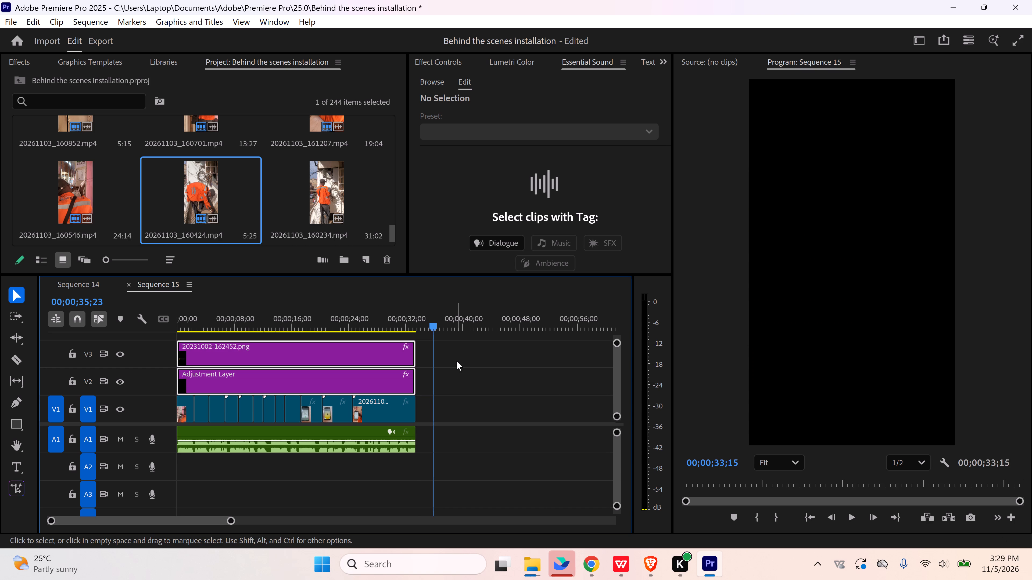
Set the scale of the 20231002-162452.png logo on V3 to 70 and save the project.
key(Home)
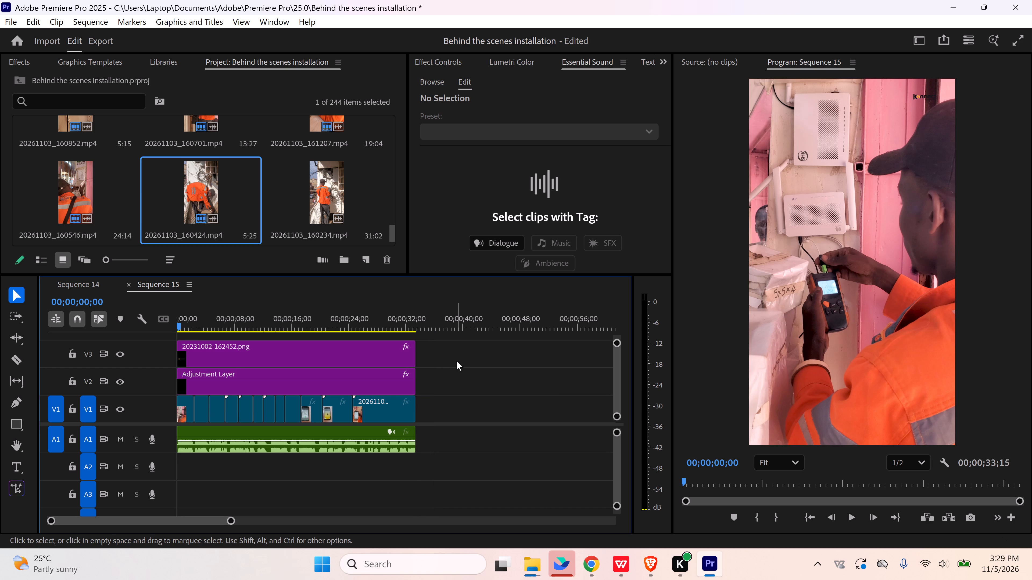
key(space)
key(space)
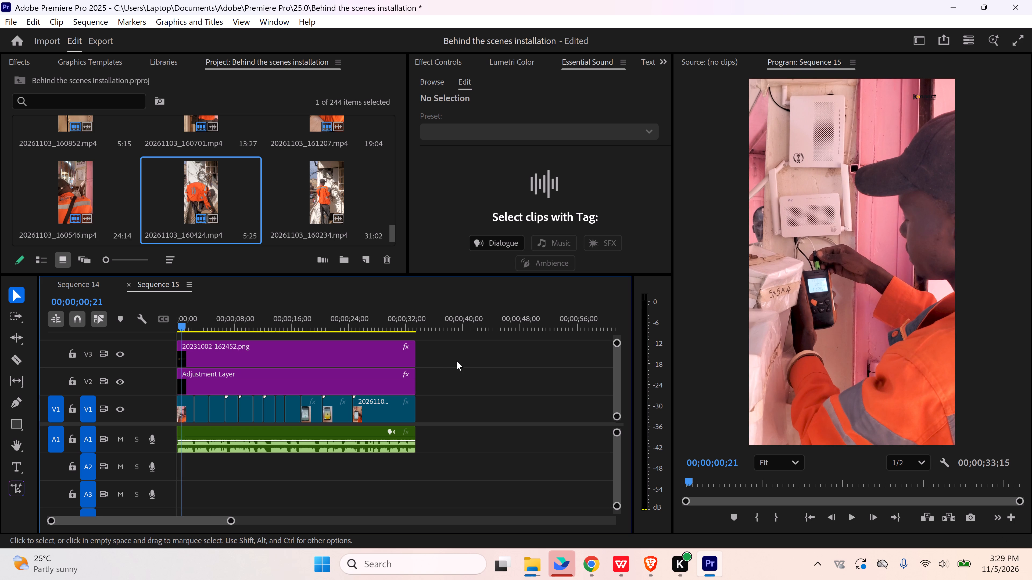
click(436, 360)
click(286, 358)
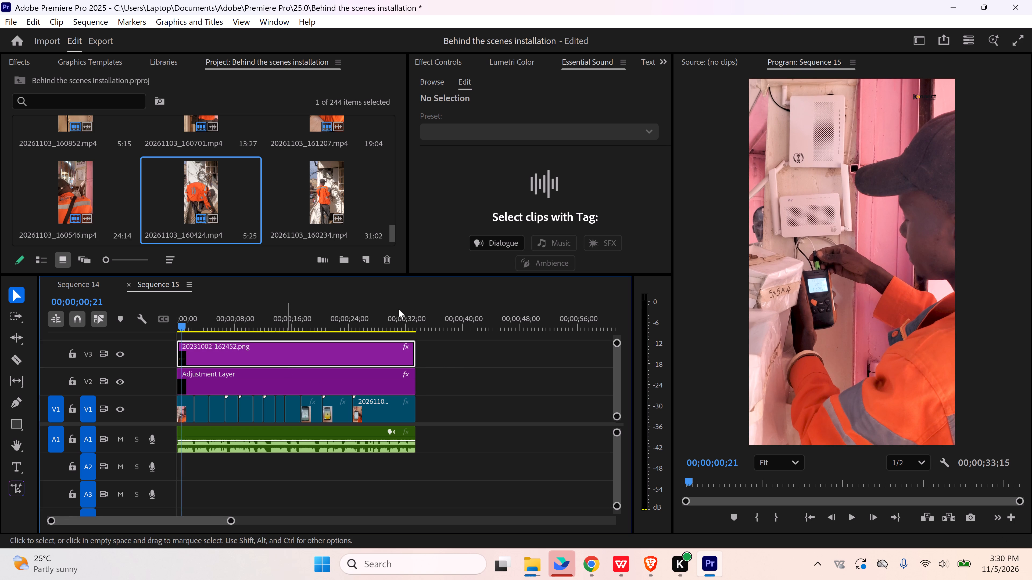
click(446, 61)
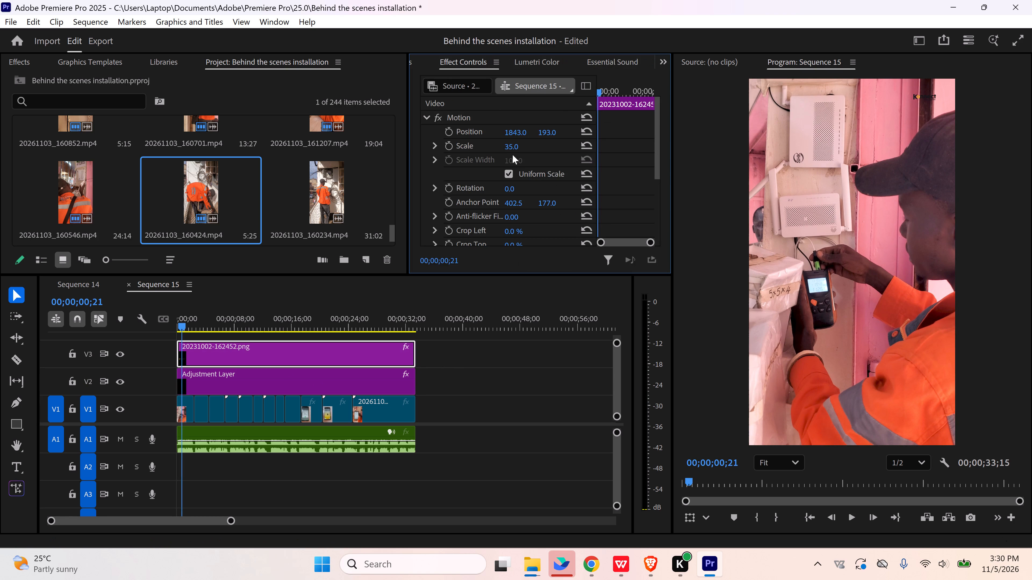
click(512, 149)
text(70)
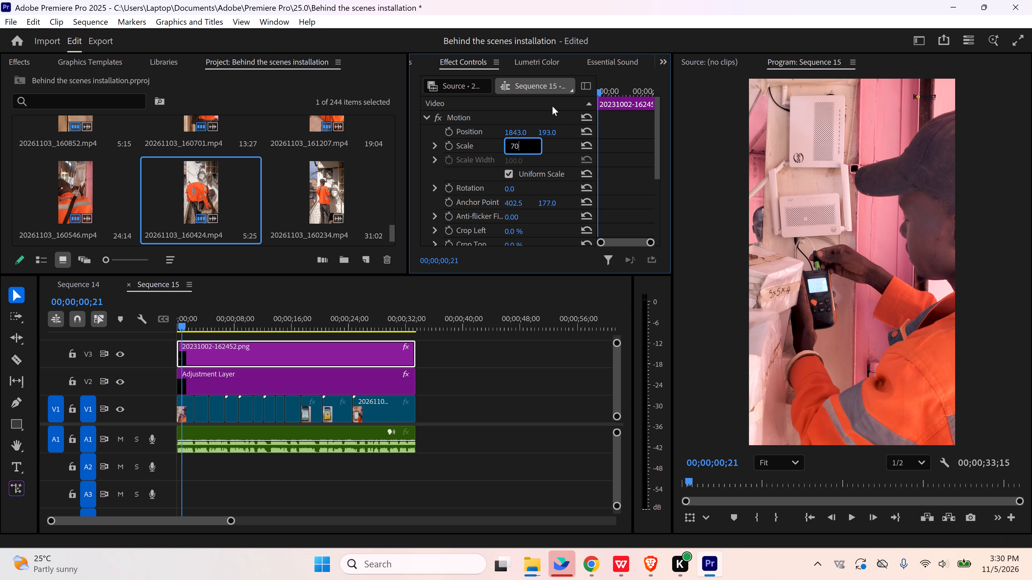
click(552, 106)
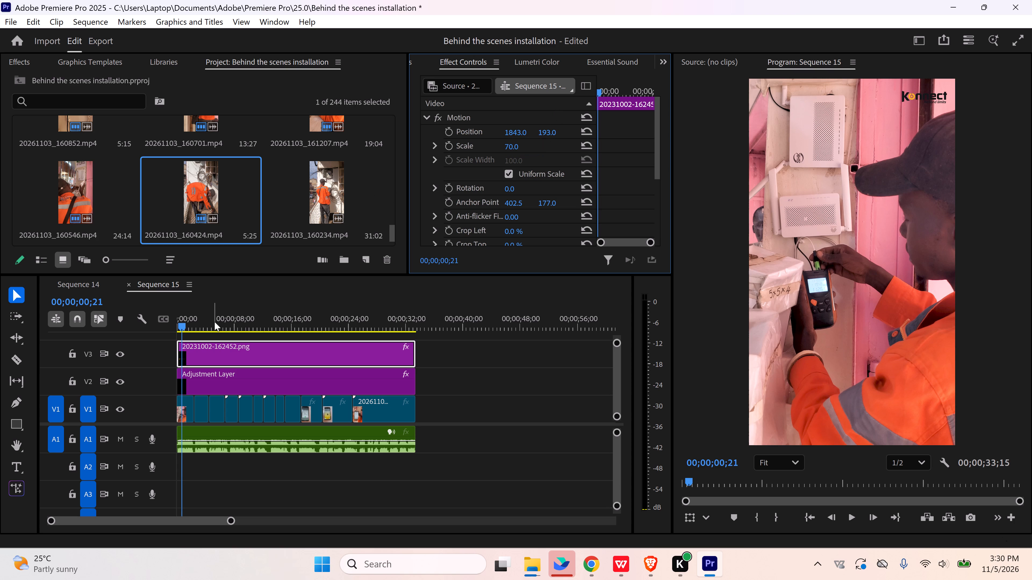
click(212, 328)
click(454, 354)
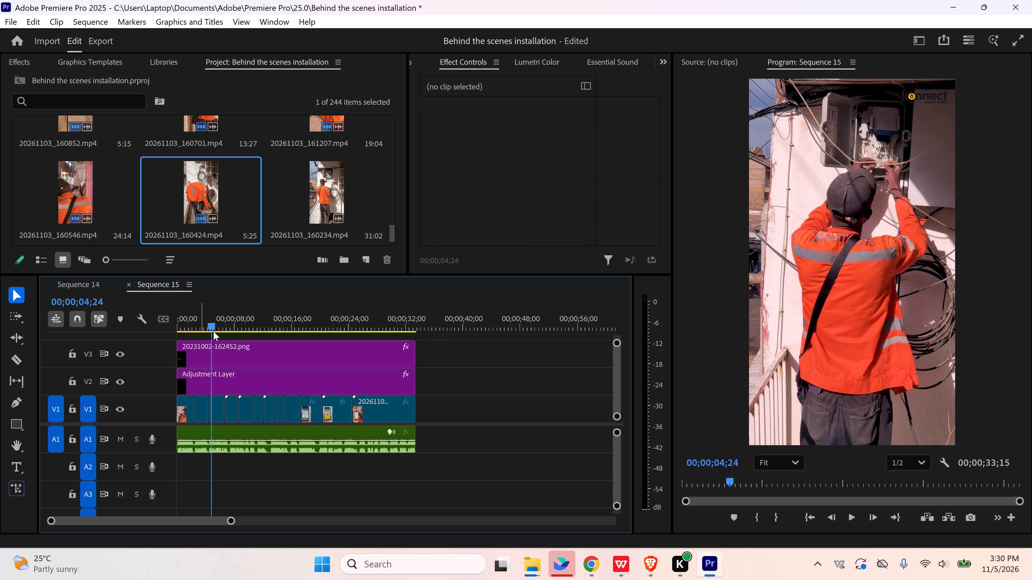
key(ctrl+s)
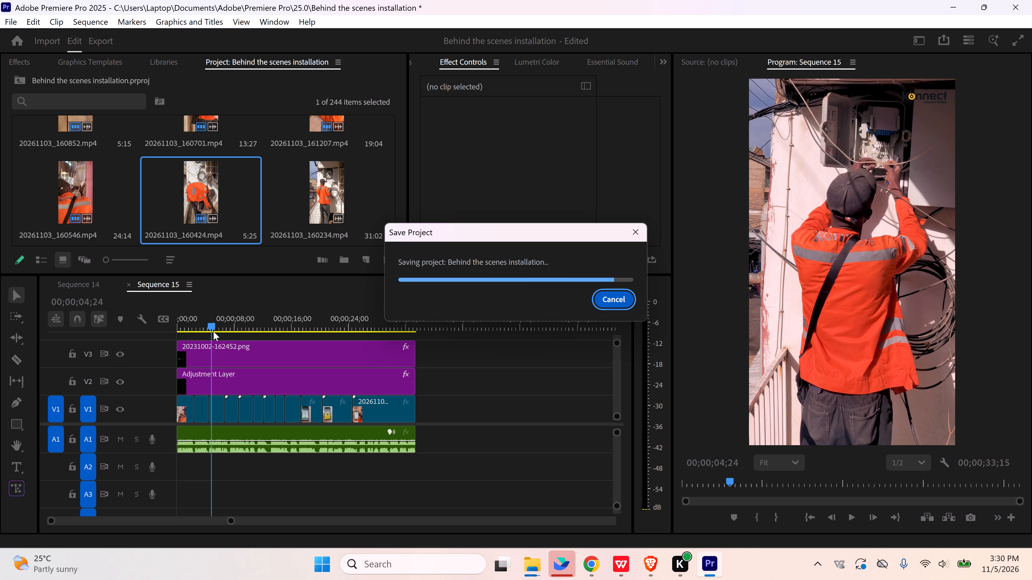
Play Sequence 15 from the start to review the logo and colour adjustment over the clips.
key(Home)
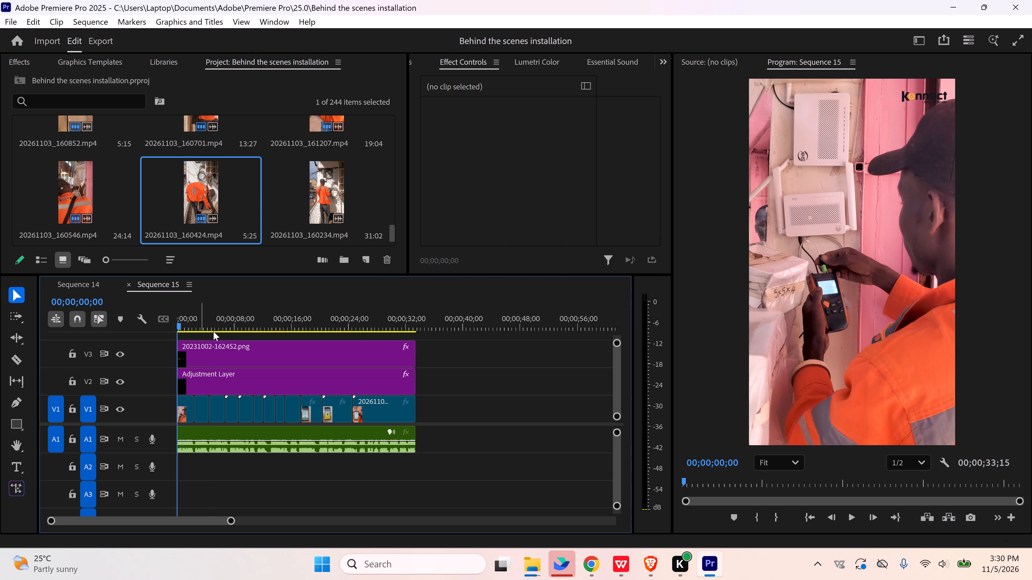
key(space)
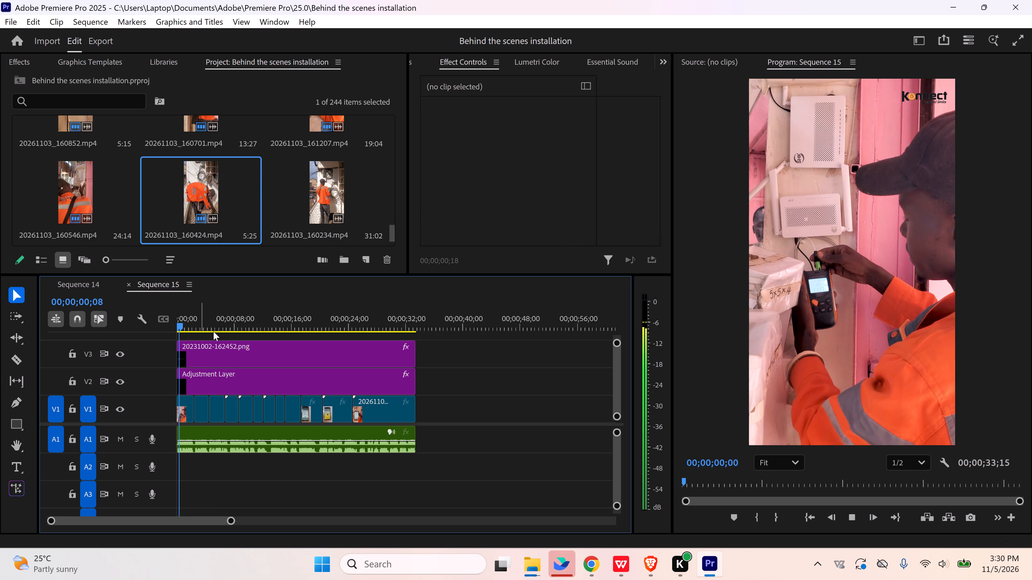
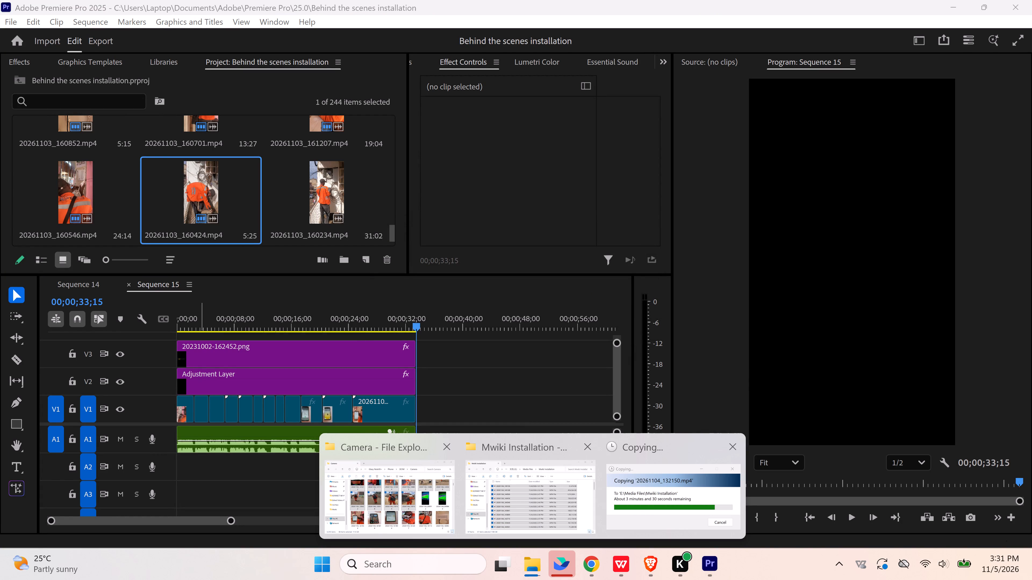
Return to Sequence 15 and play it again from the start to check the complete edit with its audio.
click(449, 369)
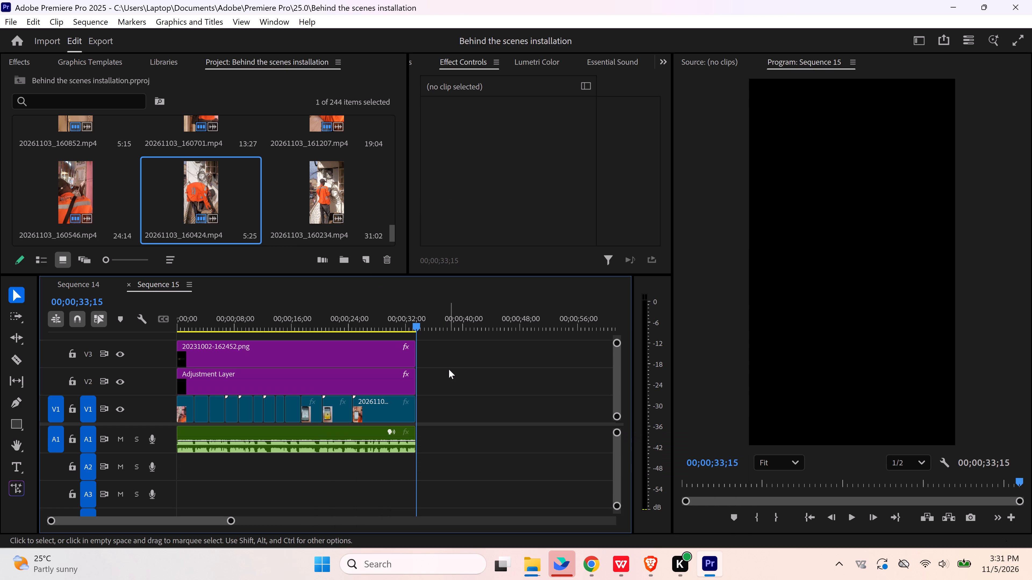
click(389, 327)
key(Home)
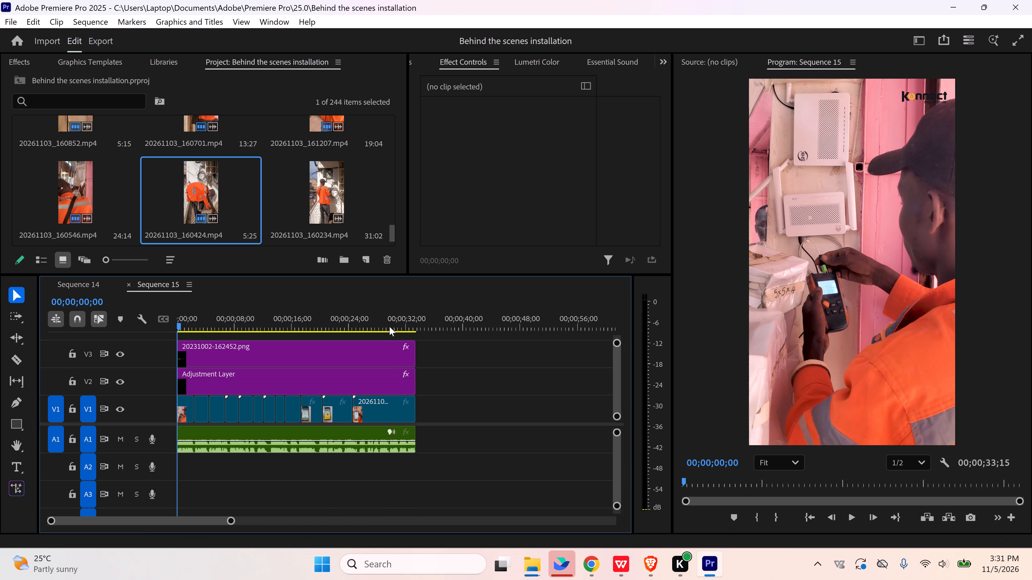
key(space)
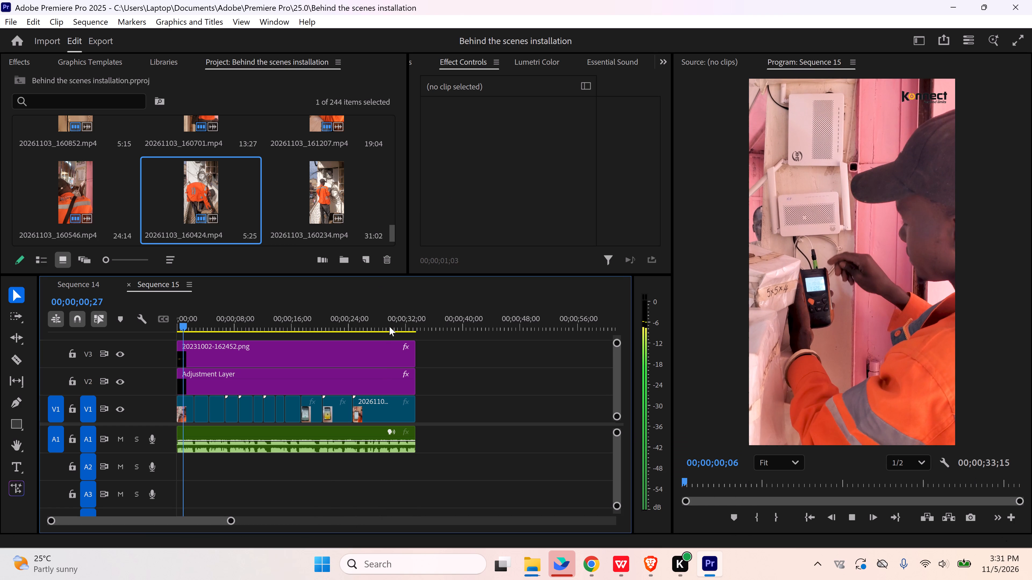
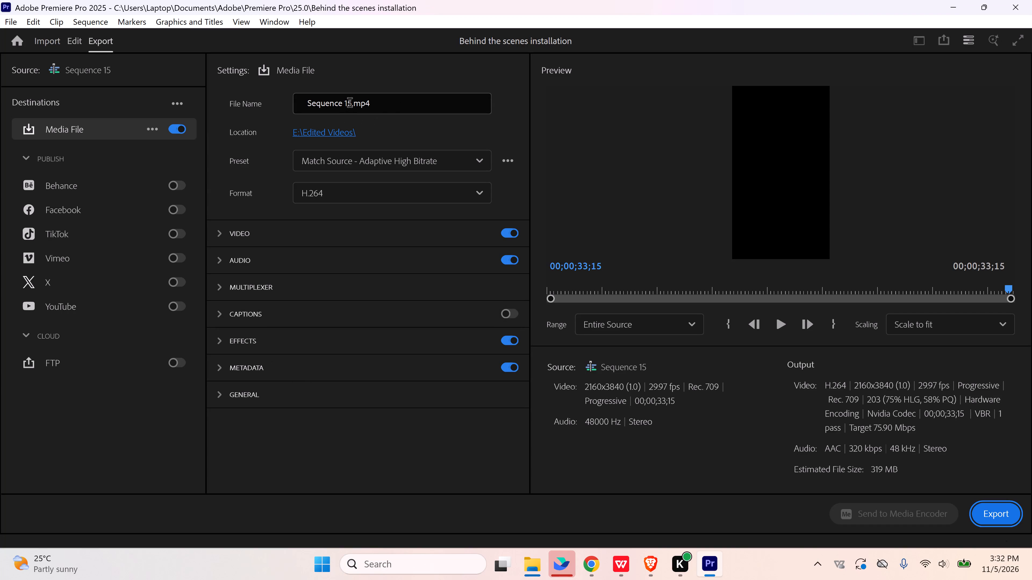
Rename the export file as Ukishazoea 5mbps, keeping the .mp4 extension.
drag(351, 104, 300, 100)
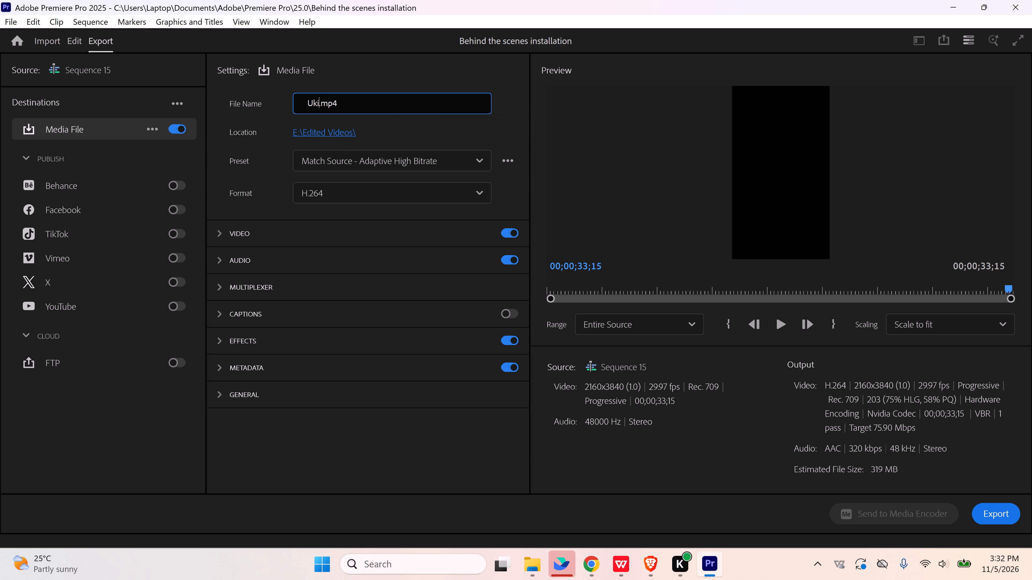
text(zoea)
key(space)
key(m)
text(bps)
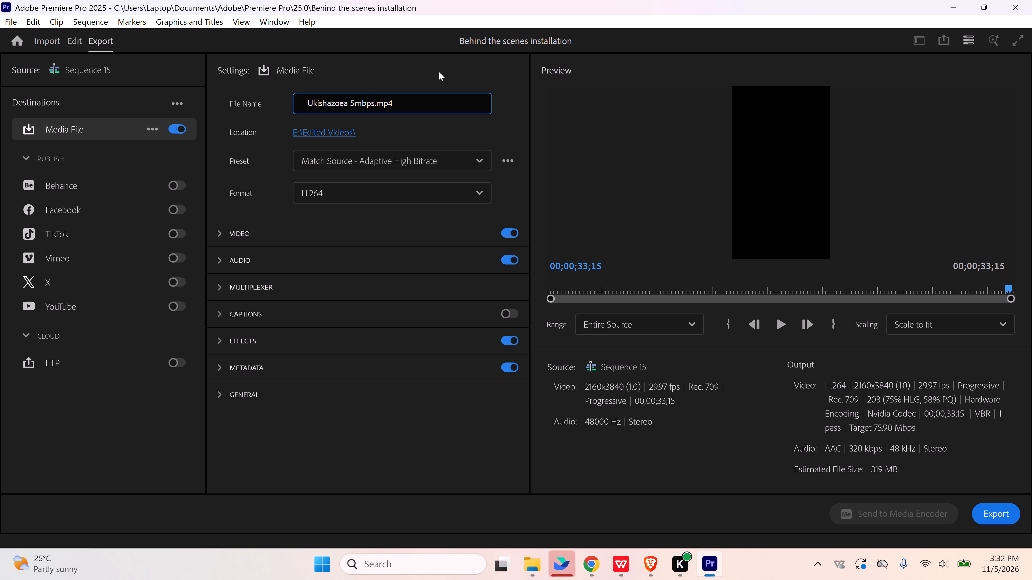
click(439, 71)
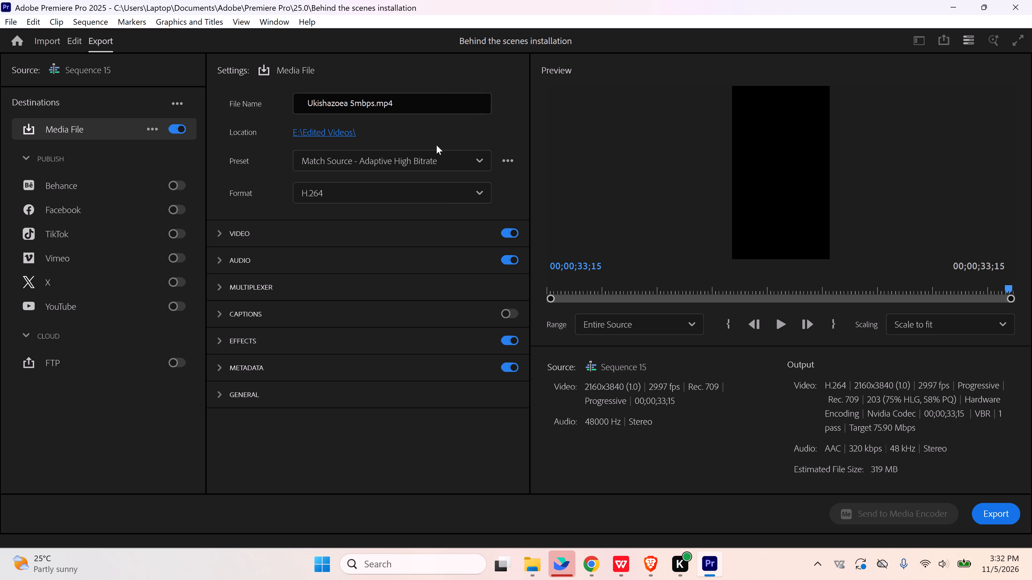
Export Sequence 15 as an H.264 media file to the Edited Videos folder with the Match Source - Adaptive High Bitrate preset.
click(1003, 516)
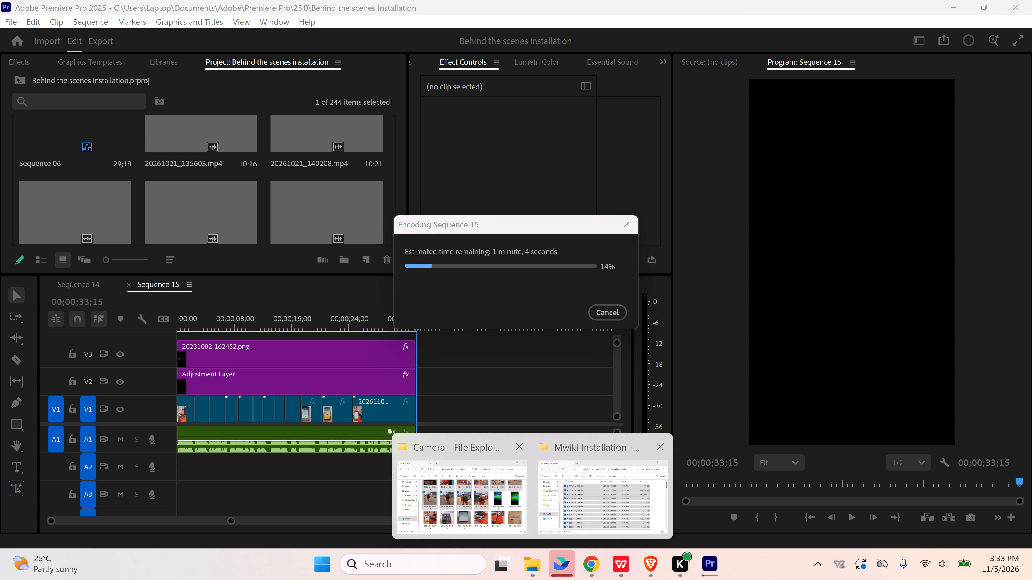
Switch to File Explorer and show the Mwiki Installation folder's files as large icons.
scroll(691, 267, down, 4)
click(574, 116)
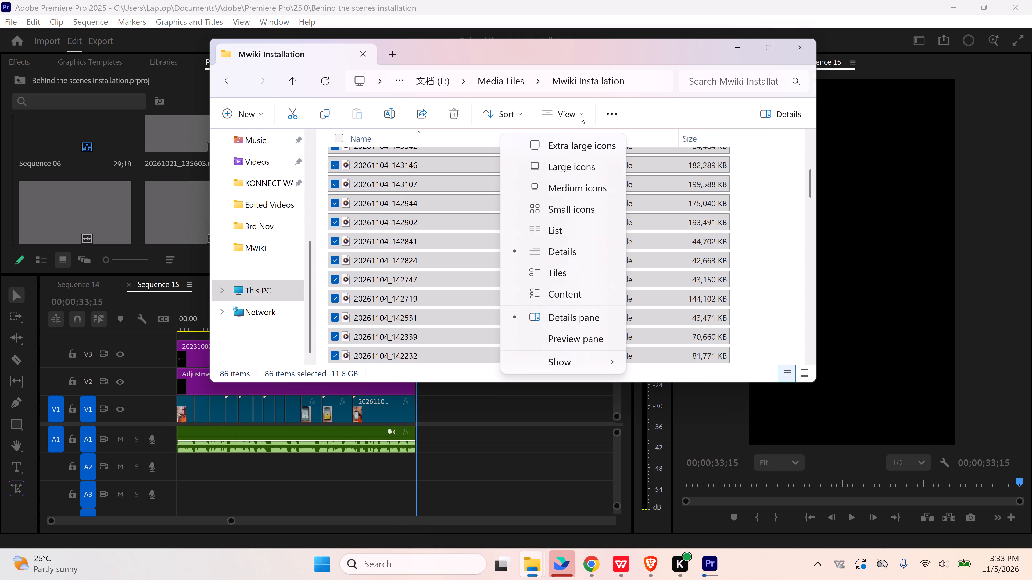
click(572, 168)
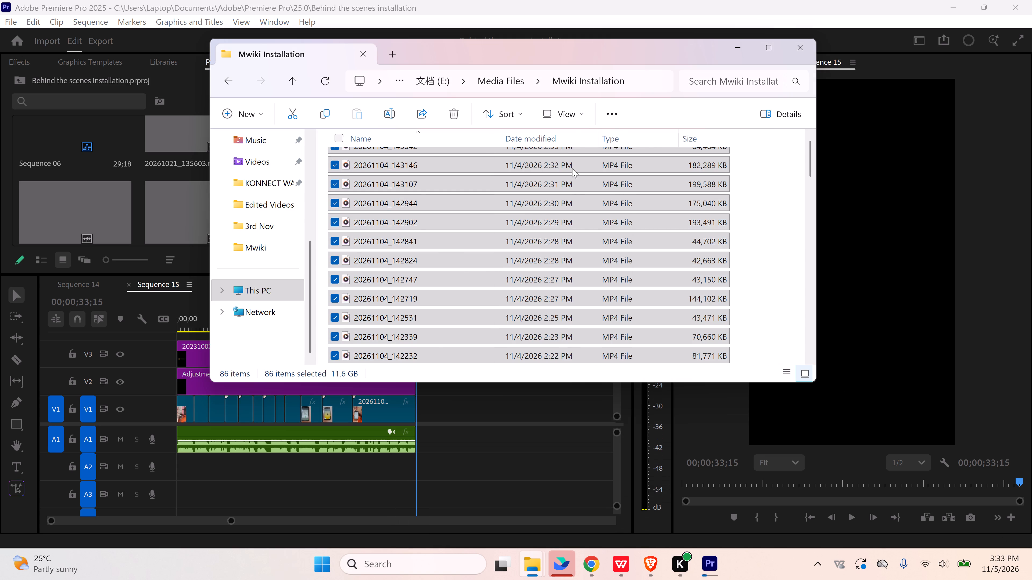
Look through the video clips in the Mwiki Installation folder down to its end and clear the file selection.
scroll(565, 249, down, 8)
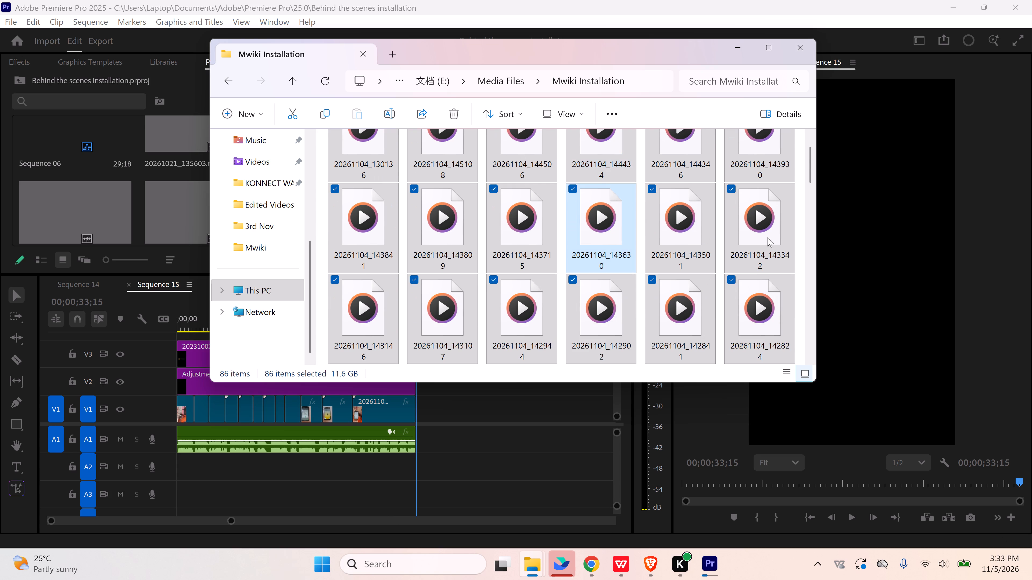
scroll(774, 246, down, 9)
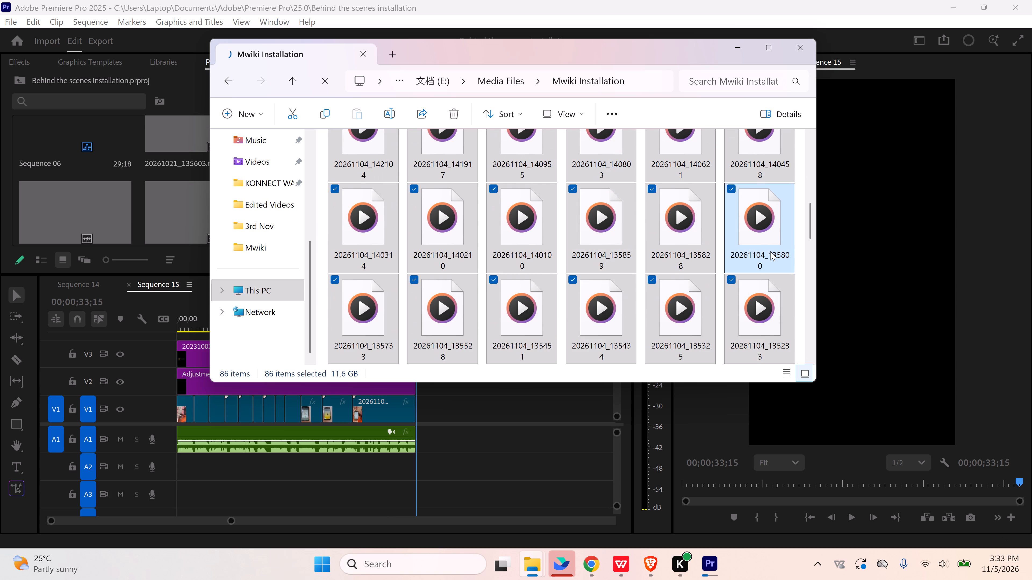
scroll(770, 251, down, 20)
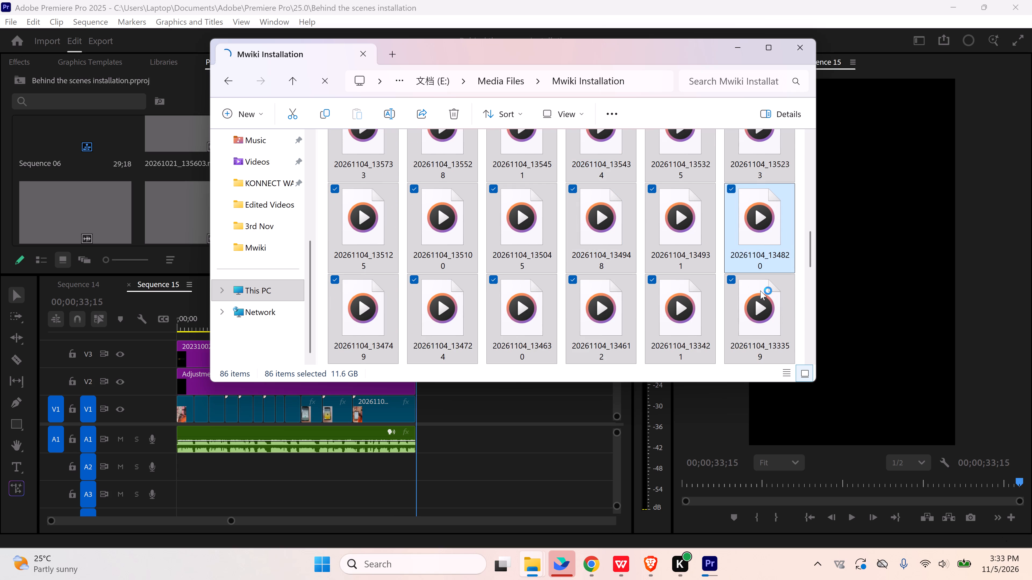
scroll(759, 300, down, 9)
click(654, 325)
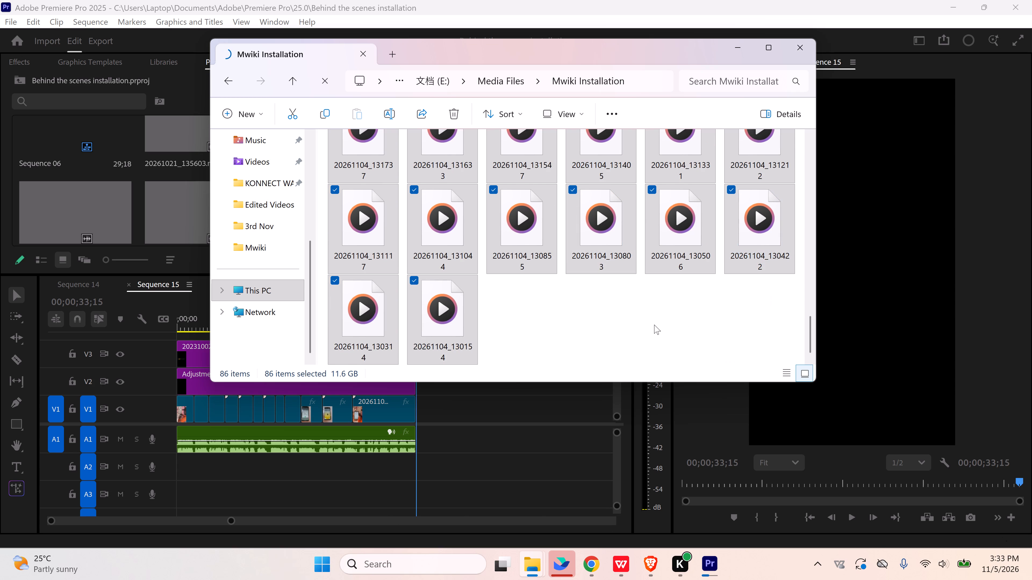
Go back from the Mwiki Installation folder to the Media Files folder.
click(234, 82)
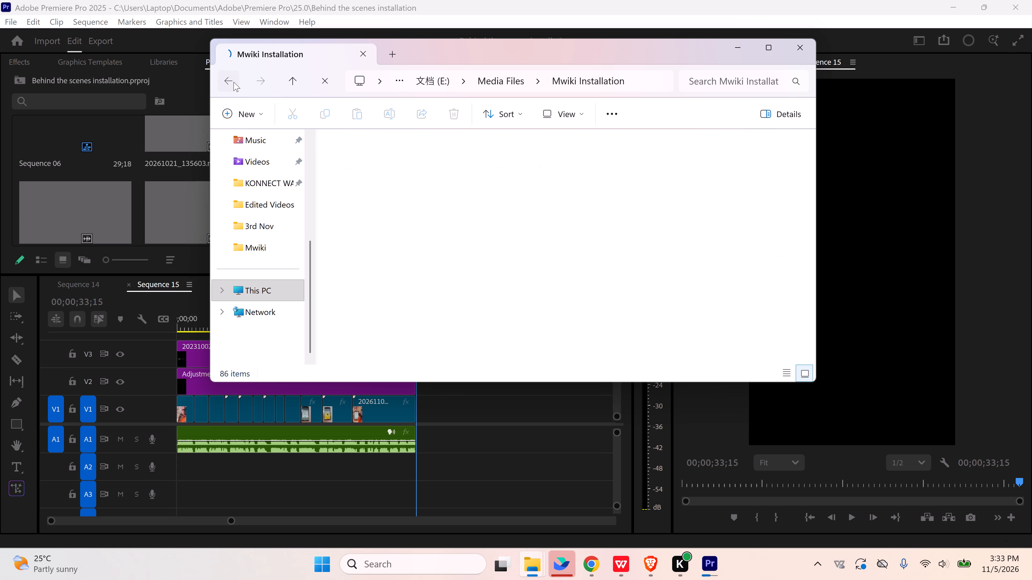
click(436, 266)
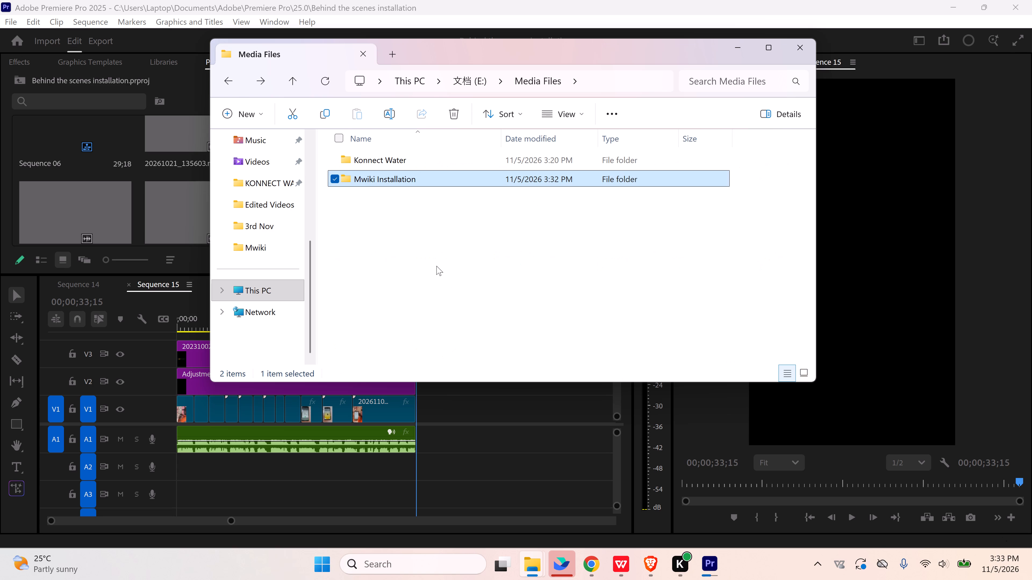